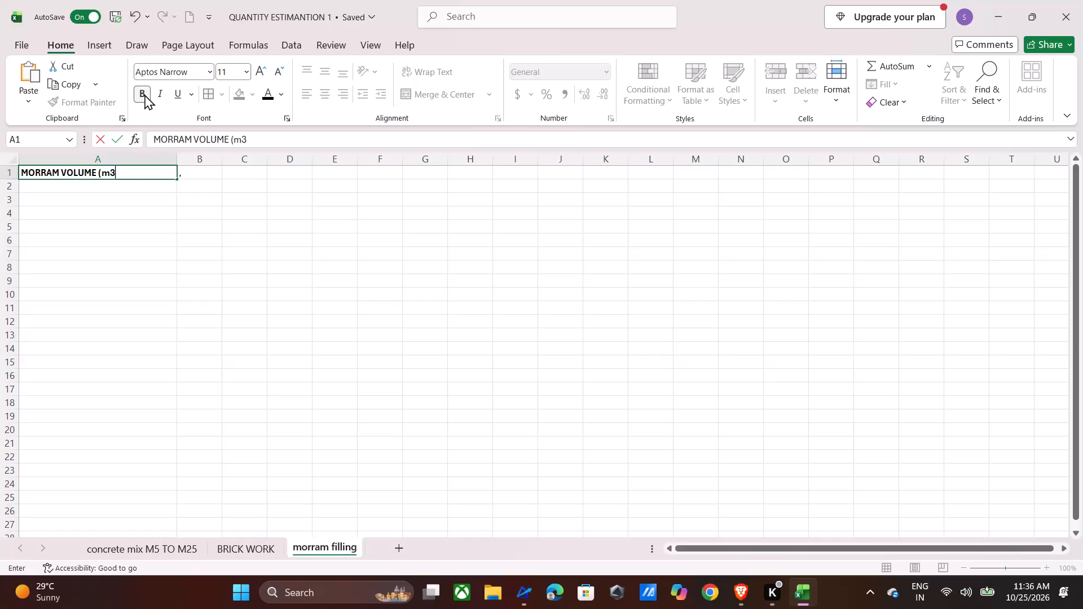
# Erase the whole MORRAM VOLUME heading being entered in cell A1 of the morram filling sheet.
pyautogui.press('BackSpace')
pyautogui.press('BackSpace')
pyautogui.press('BackSpace')
pyautogui.press('BackSpace')
pyautogui.press('BackSpace')
pyautogui.press('BackSpace')
pyautogui.press('BackSpace')
pyautogui.press('BackSpace')
pyautogui.press('BackSpace')
pyautogui.press('BackSpace')
pyautogui.press('BackSpace')
pyautogui.press('BackSpace')
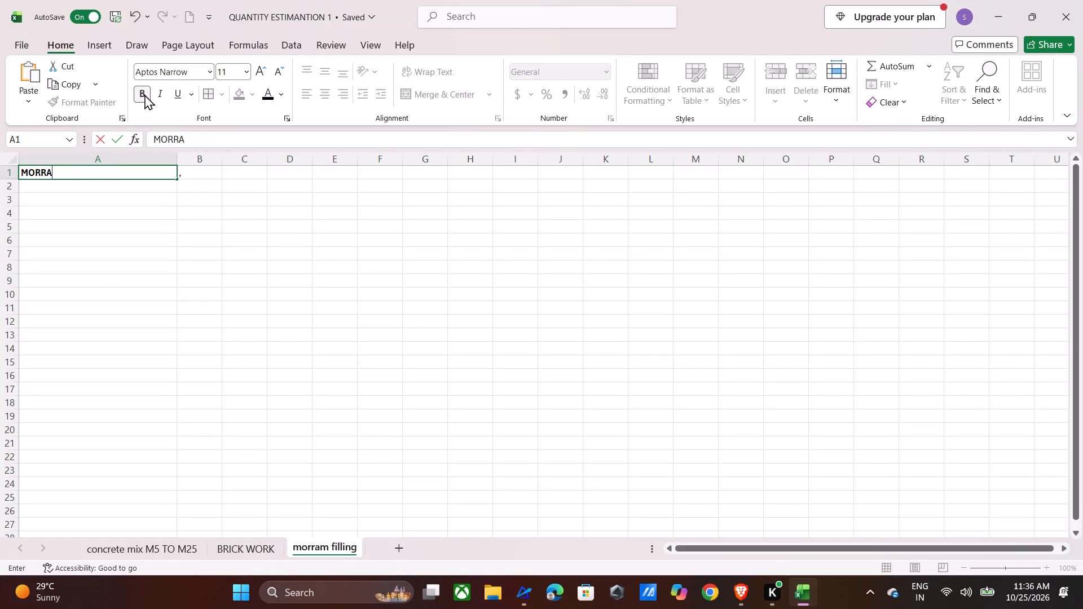
pyautogui.press('BackSpace')
pyautogui.press('BackSpace')
pyautogui.press('BackSpace')
pyautogui.press('BackSpace')
pyautogui.press('BackSpace')
pyautogui.press('BackSpace')
pyautogui.press('BackSpace')
pyautogui.press('BackSpace')
pyautogui.press('BackSpace')
pyautogui.press('BackSpace')
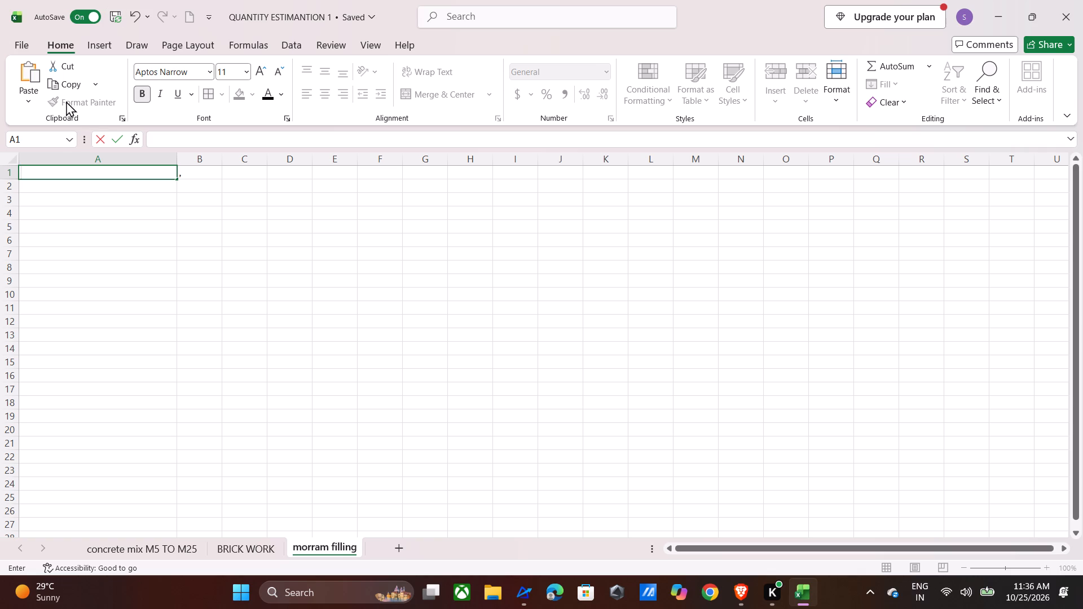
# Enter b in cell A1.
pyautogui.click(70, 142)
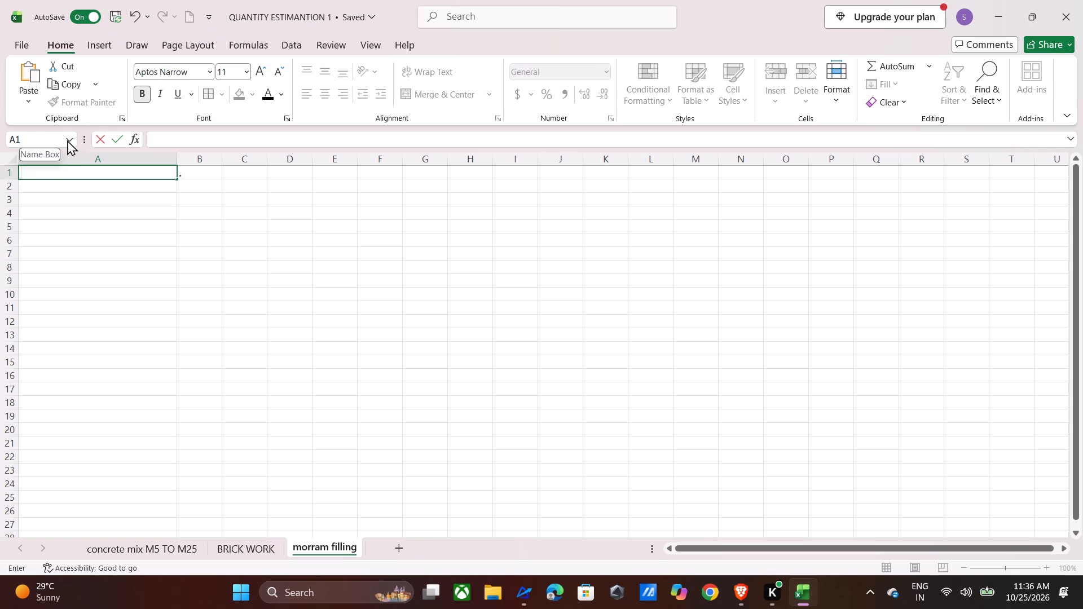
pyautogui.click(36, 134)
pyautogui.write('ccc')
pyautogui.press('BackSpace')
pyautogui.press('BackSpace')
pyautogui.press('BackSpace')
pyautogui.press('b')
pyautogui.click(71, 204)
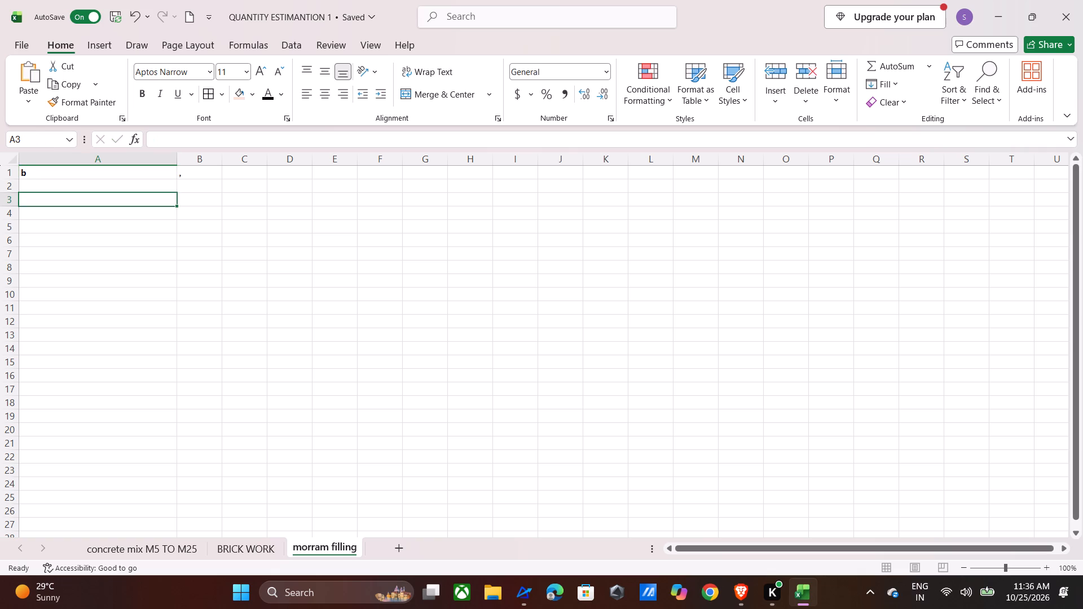
# Widen the Name Box beside the formula bar to roughly the width of column A.
pyautogui.doubleClick(85, 141)
pyautogui.moveTo(85, 140); pyautogui.dragTo(80, 138)
pyautogui.moveTo(80, 138); pyautogui.dragTo(180, 136)
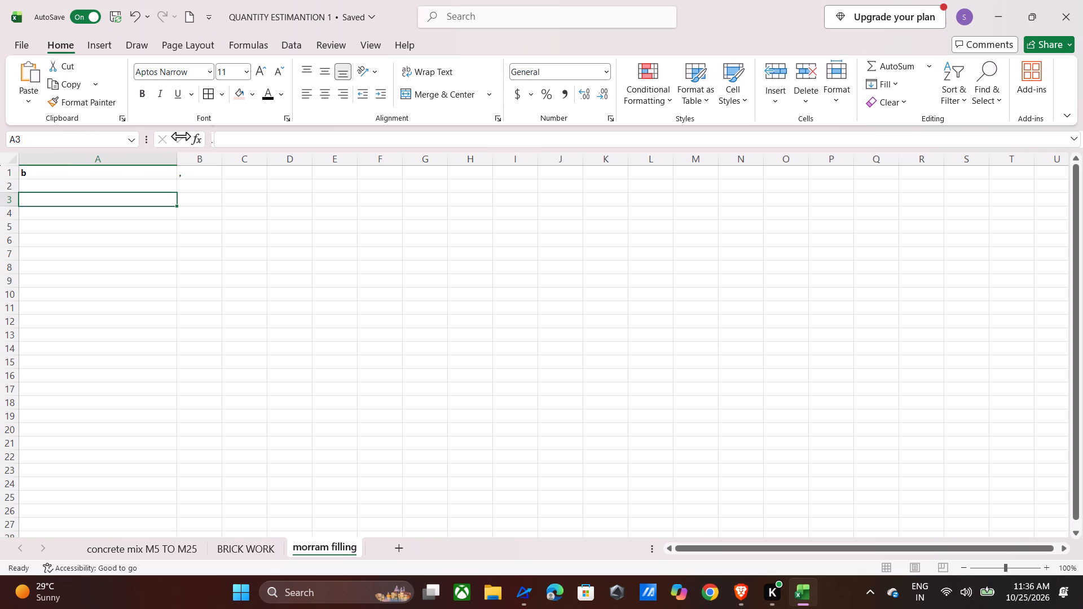
pyautogui.moveTo(180, 136); pyautogui.dragTo(236, 139)
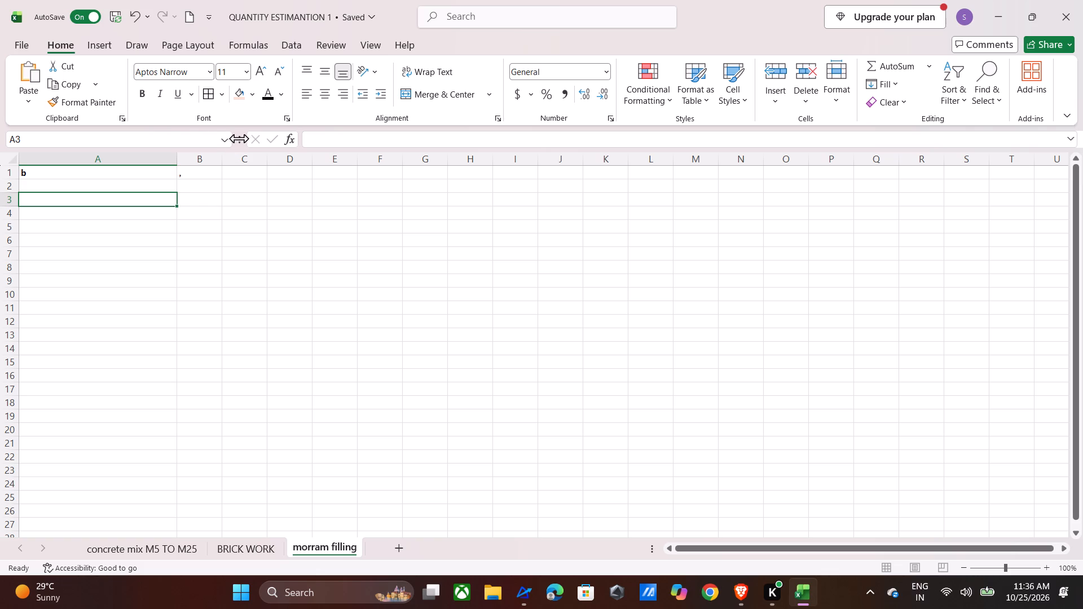
pyautogui.moveTo(239, 138); pyautogui.dragTo(187, 135)
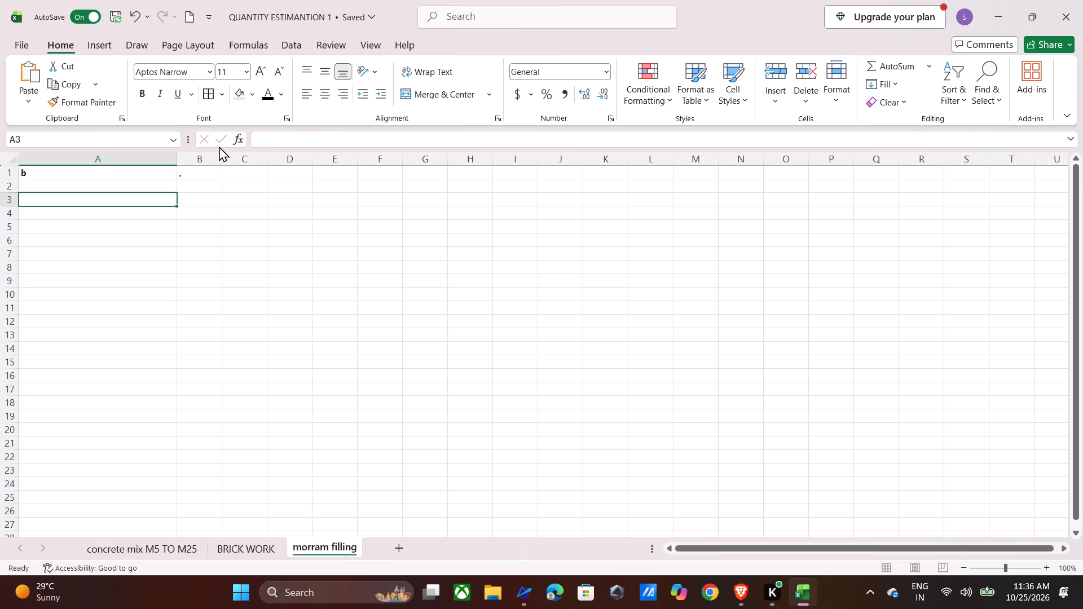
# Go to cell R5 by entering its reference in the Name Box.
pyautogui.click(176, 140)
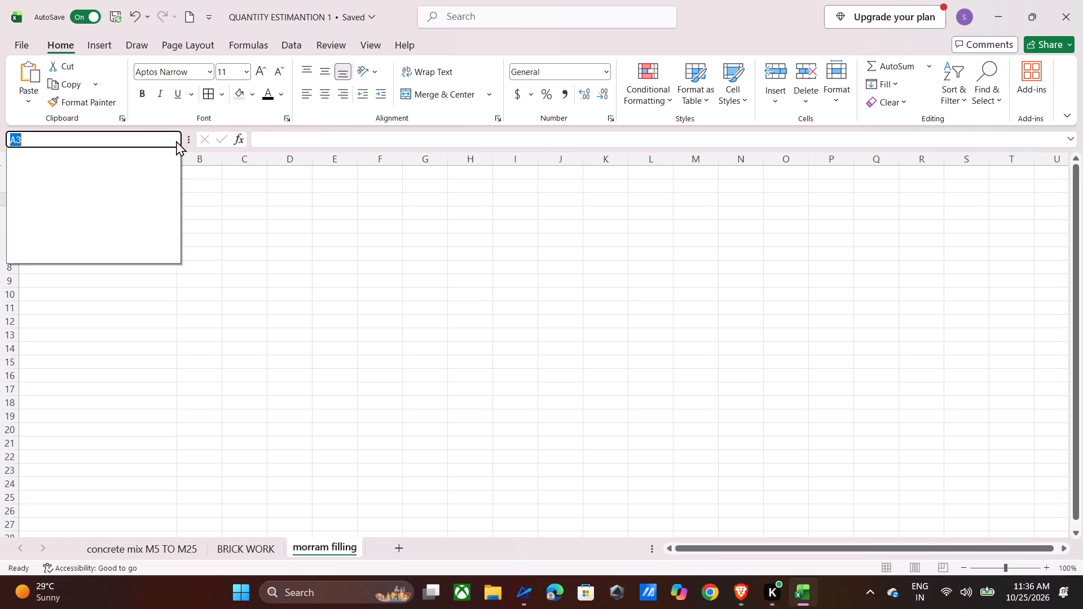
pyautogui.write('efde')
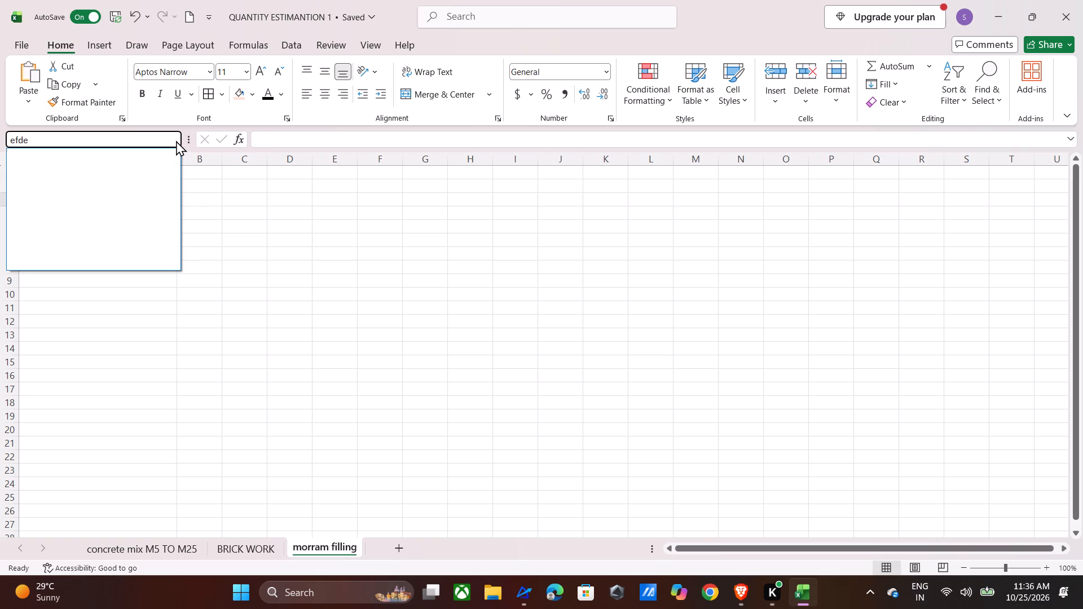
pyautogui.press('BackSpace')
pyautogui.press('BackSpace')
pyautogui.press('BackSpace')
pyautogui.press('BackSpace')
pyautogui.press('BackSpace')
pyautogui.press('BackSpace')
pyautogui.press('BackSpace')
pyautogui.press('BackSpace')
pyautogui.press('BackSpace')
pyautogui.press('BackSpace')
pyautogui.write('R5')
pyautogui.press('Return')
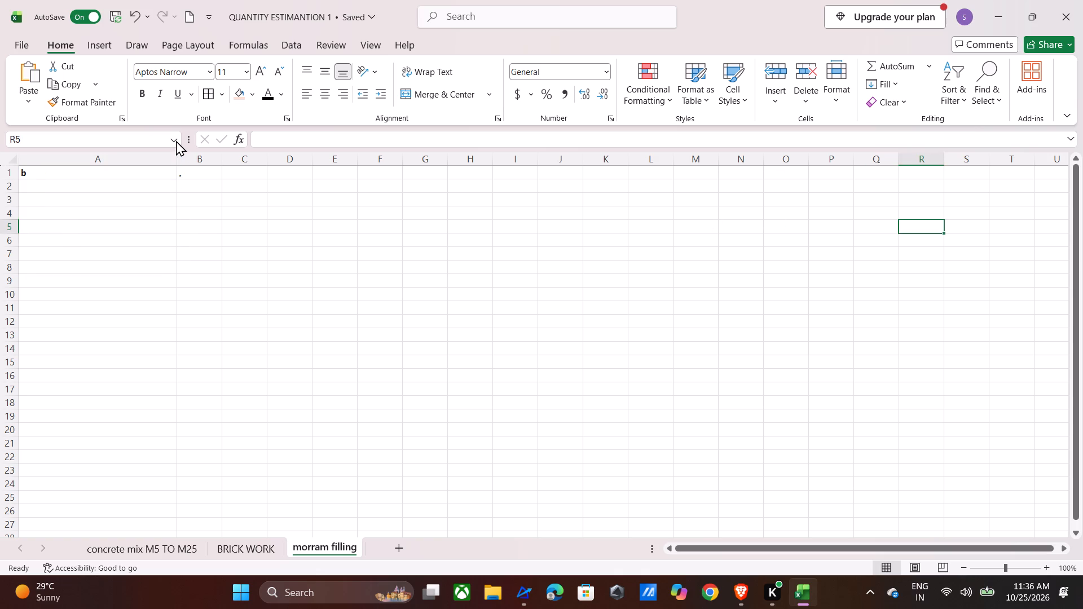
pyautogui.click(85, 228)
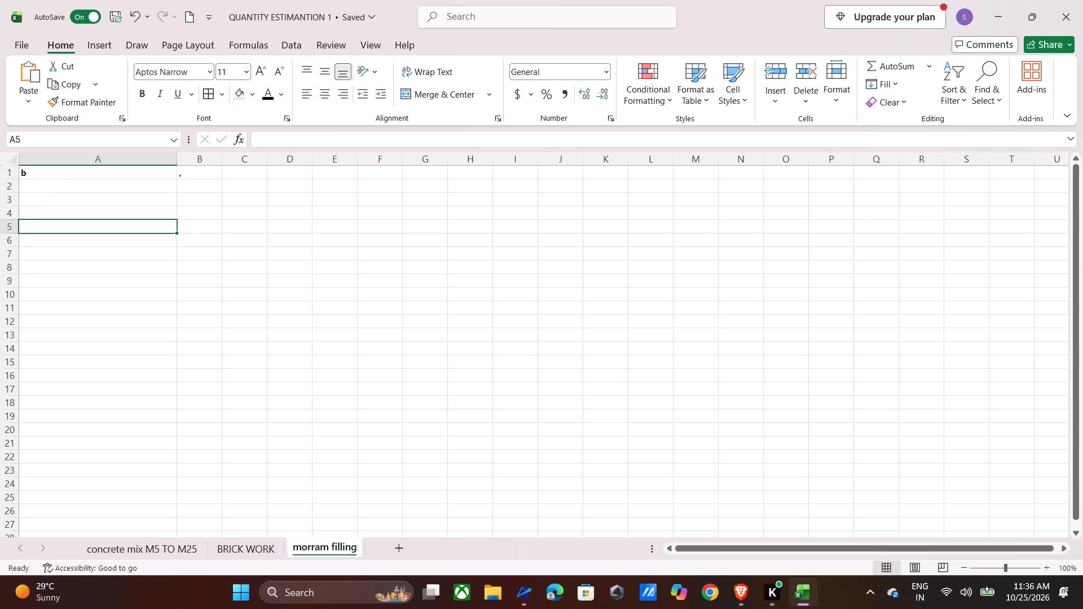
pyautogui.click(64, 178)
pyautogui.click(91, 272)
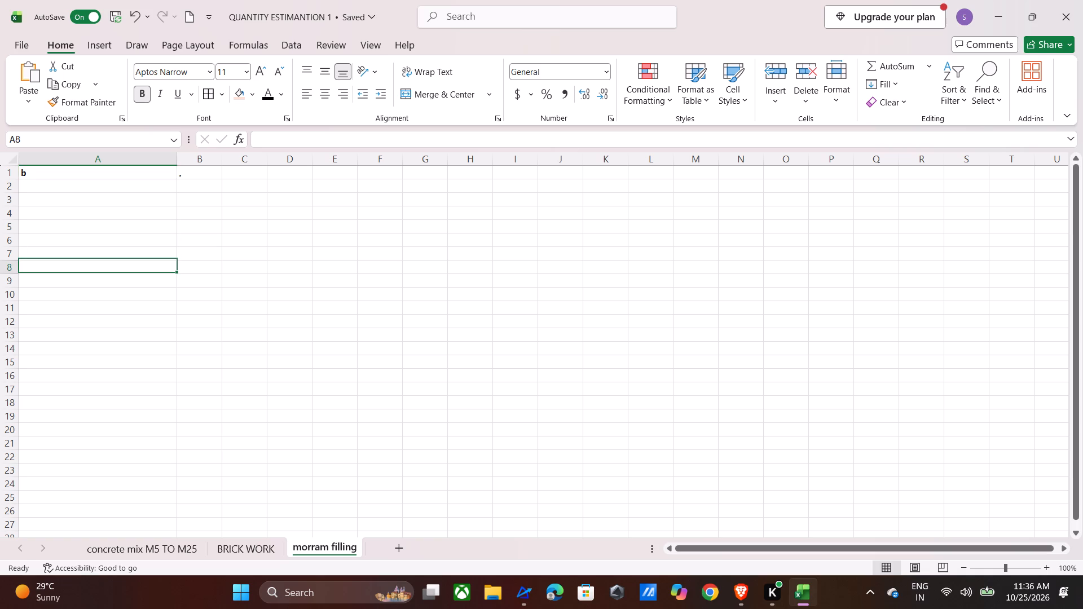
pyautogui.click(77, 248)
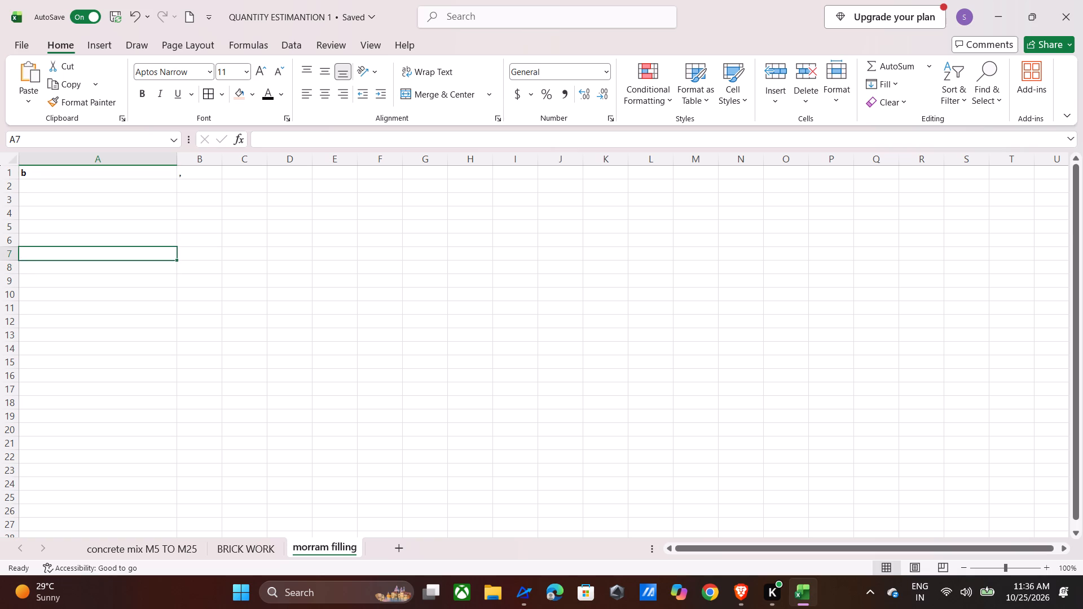
# Clear the stray b from cell A1.
pyautogui.click(95, 176)
pyautogui.press('BackSpace')
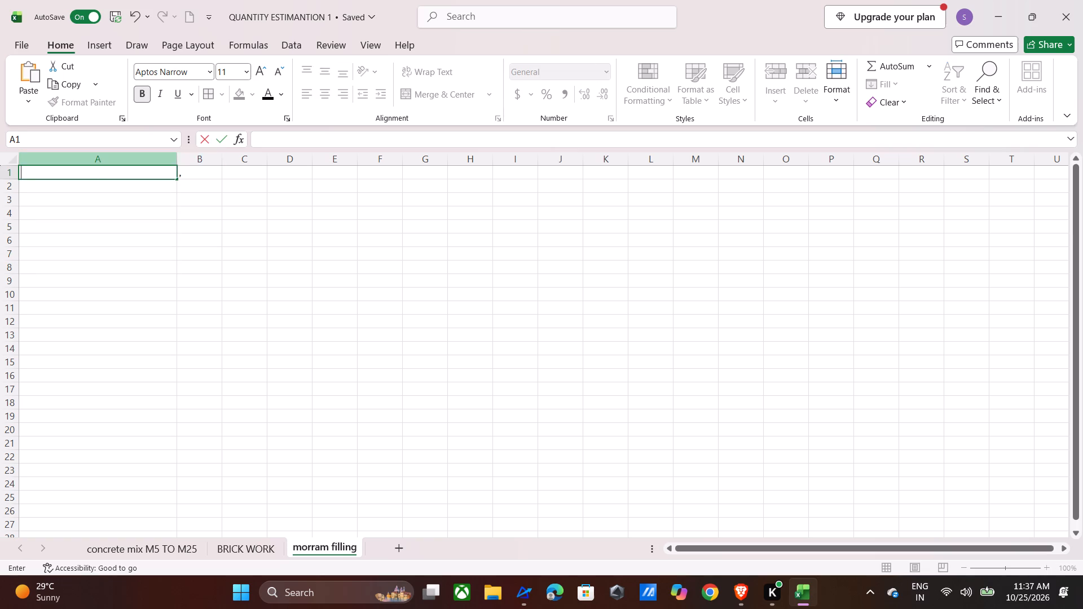
pyautogui.press('Return')
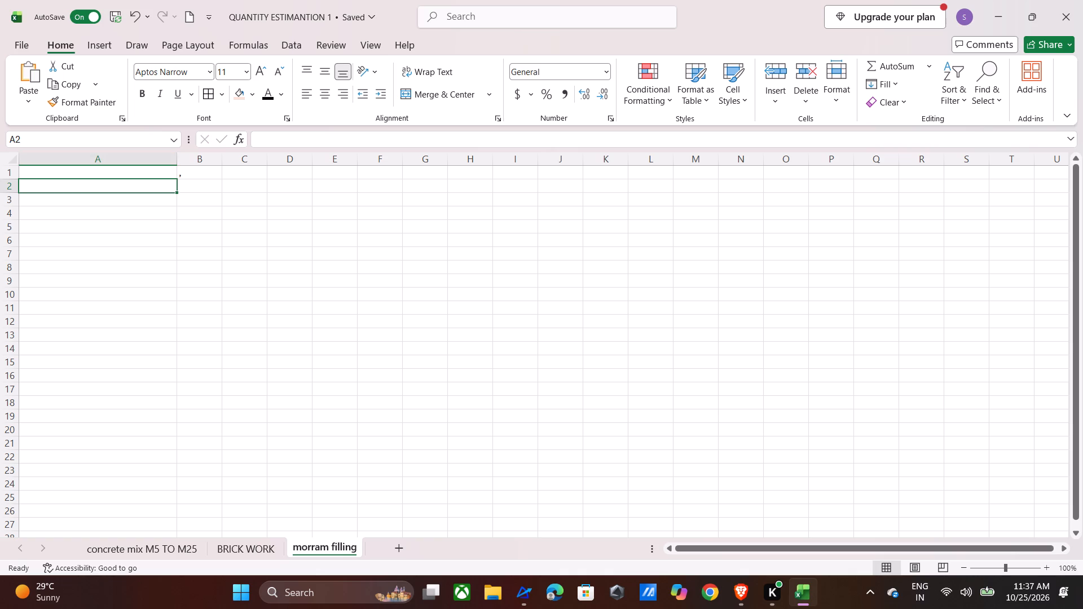
# Make column A slightly narrower.
pyautogui.moveTo(175, 157); pyautogui.dragTo(129, 162)
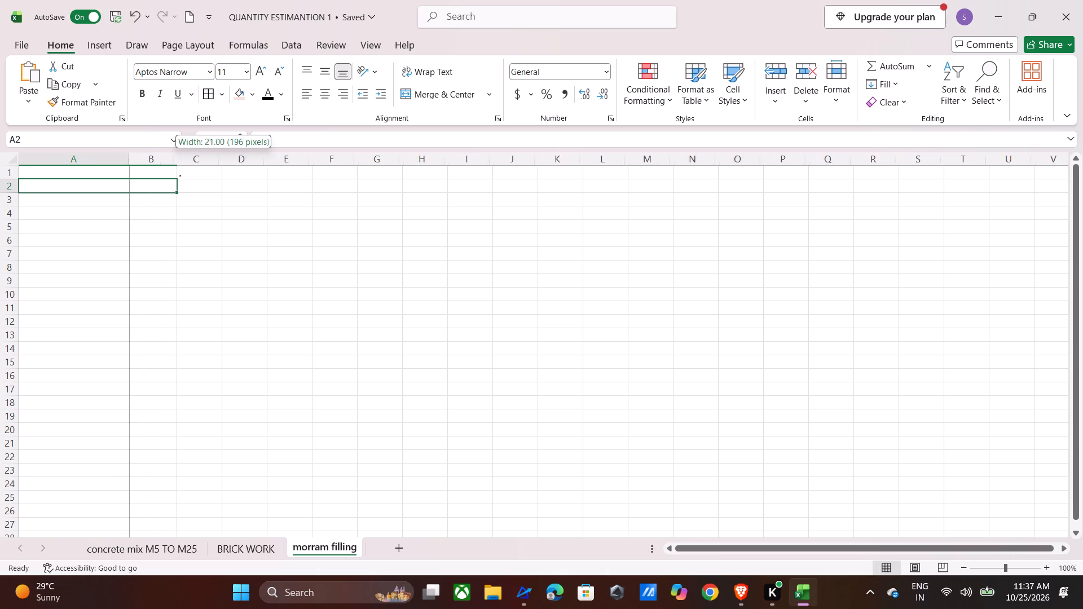
pyautogui.moveTo(129, 162); pyautogui.dragTo(152, 158)
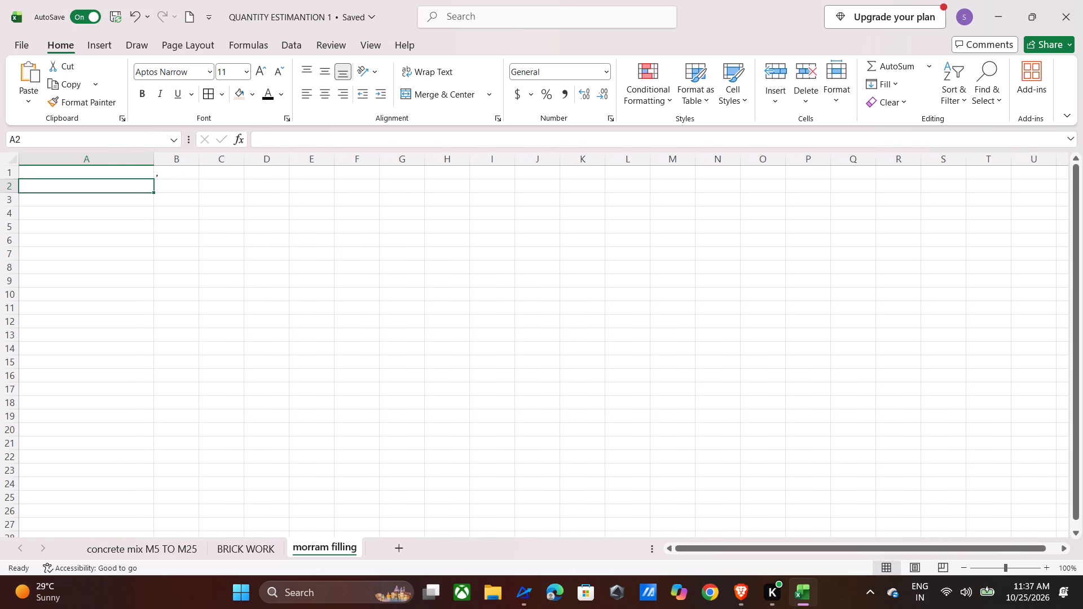
# Enter the label LENTH(m) in cell A3.
pyautogui.click(97, 202)
pyautogui.write('LEN')
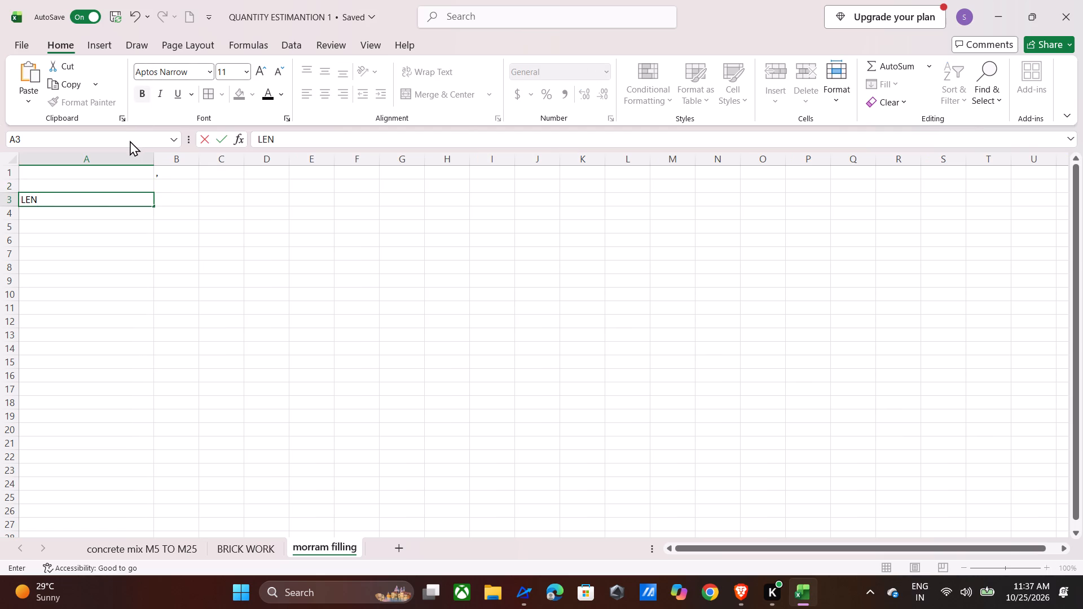
pyautogui.write('TH')
pyautogui.hotkey('shift', '(')
pyautogui.press('Down')
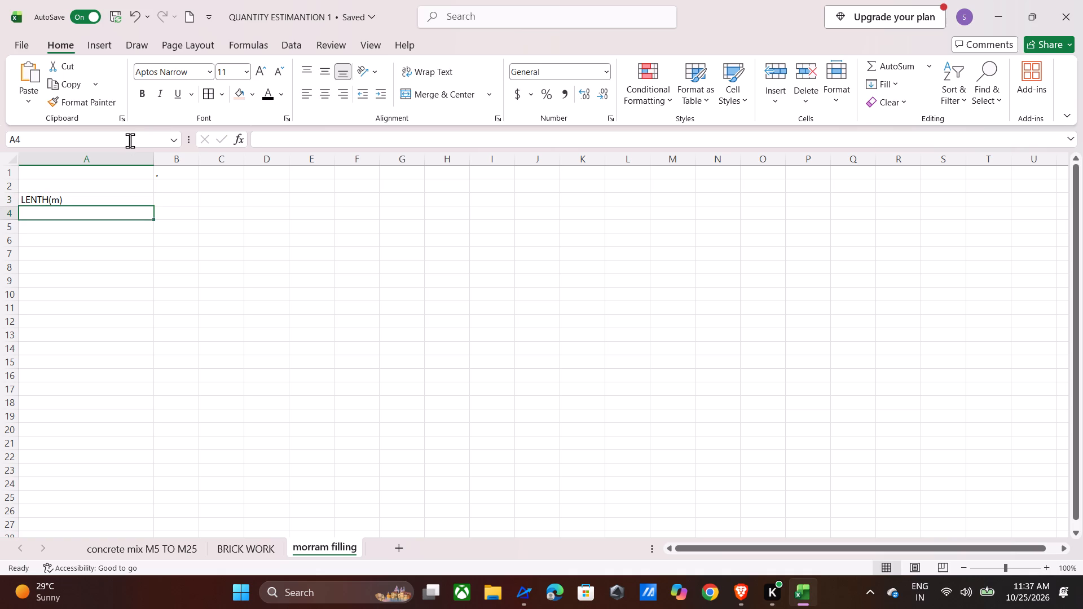
# Enter the label WIDTH(m) in cell A4.
pyautogui.write('WI')
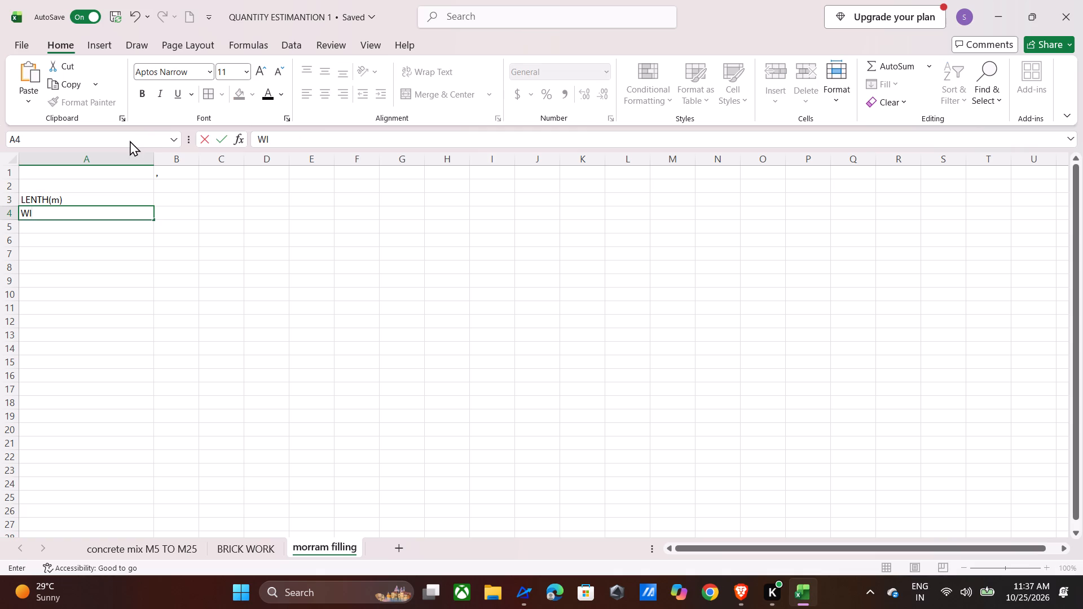
pyautogui.write('DTH')
pyautogui.press('9')
pyautogui.hotkey('shift', 'm')
pyautogui.press('BackSpace')
pyautogui.press('BackSpace')
pyautogui.press('9')
pyautogui.write('m0')
pyautogui.press('BackSpace')
pyautogui.press('BackSpace')
pyautogui.press('BackSpace')
pyautogui.hotkey('shift', '(')
pyautogui.hotkey('shift', ')')
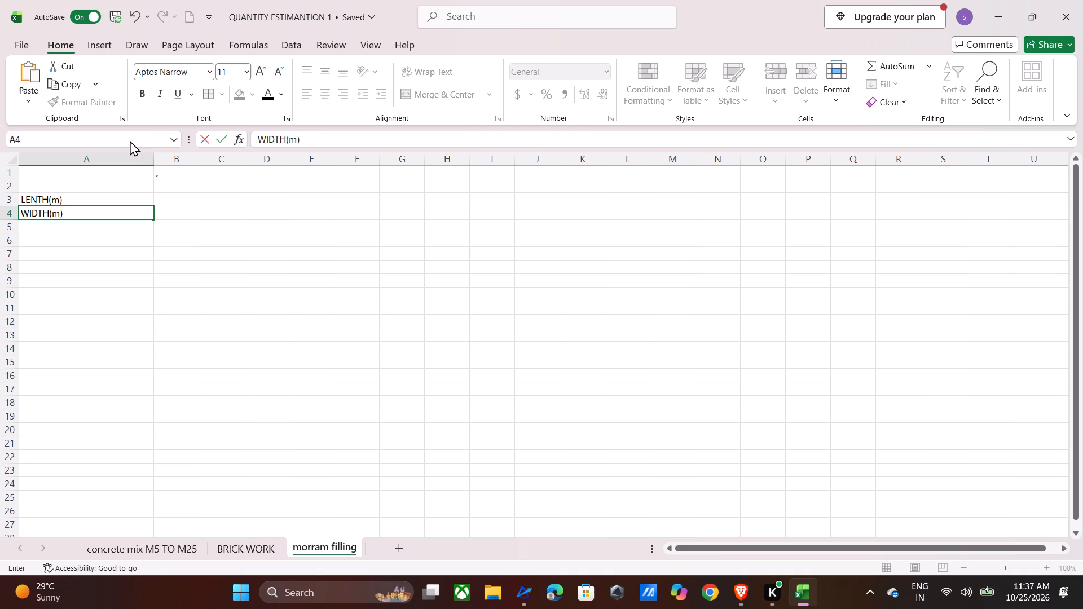
pyautogui.press('Down')
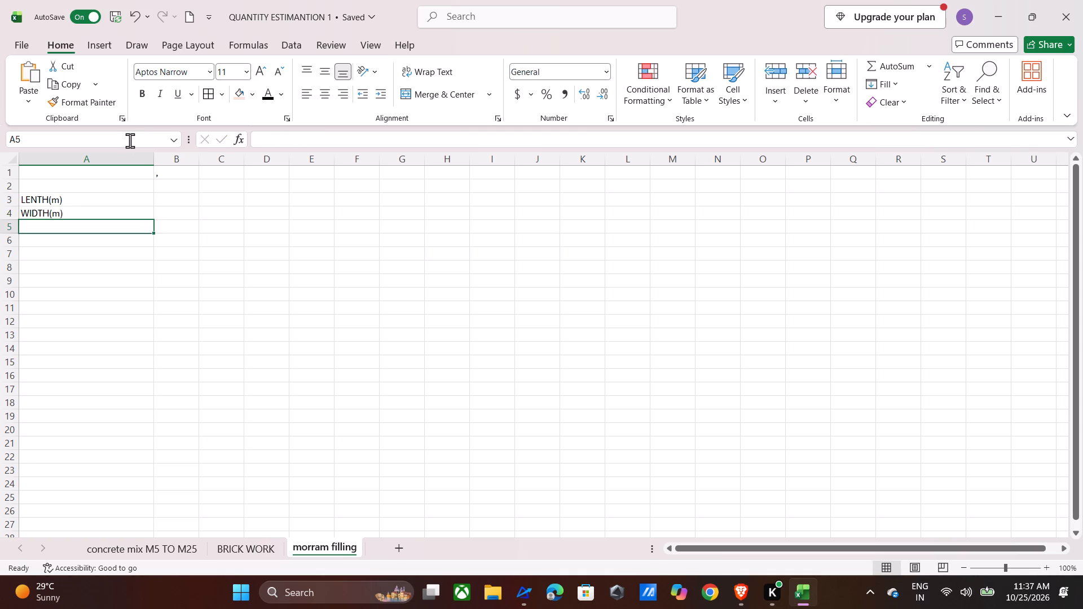
# Enter the label DEPTH(m) in cell A5.
pyautogui.write('DEPTH')
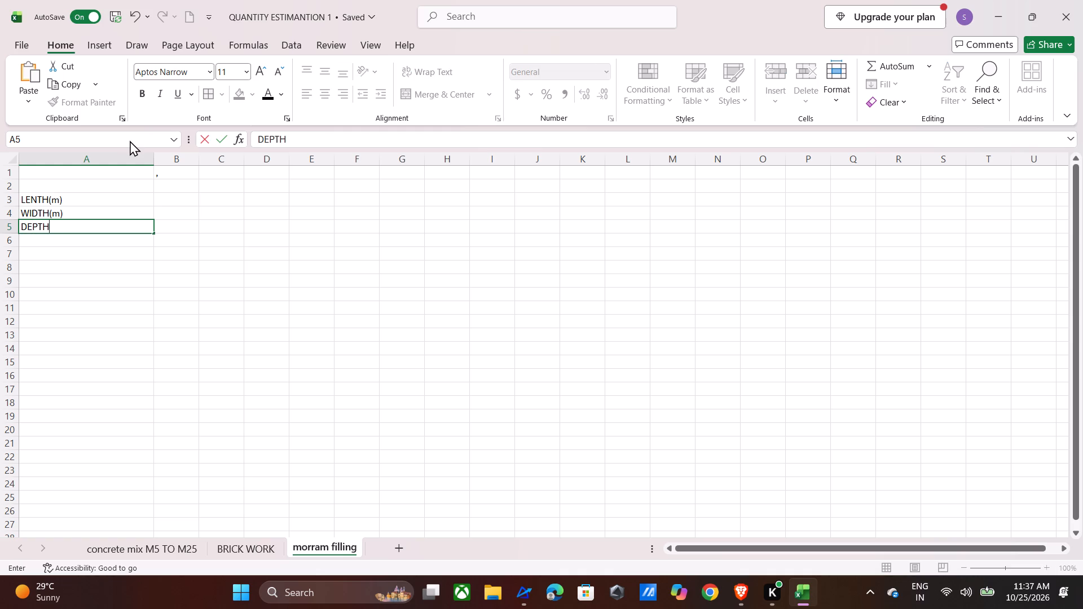
pyautogui.hotkey('shift', '(')
pyautogui.press('m')
pyautogui.hotkey('shift', ')')
# Enter the label TOTAL VOLUME(cum) in cell A6, below the DEPTH(m) label.
pyautogui.press('Down')
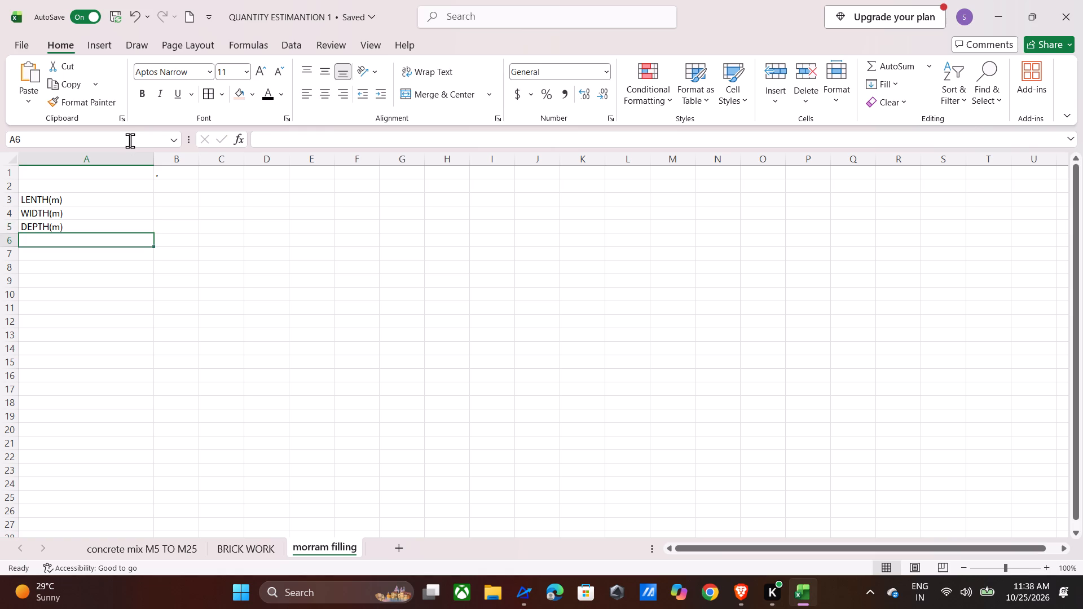
pyautogui.write('TOTAL VOULU')
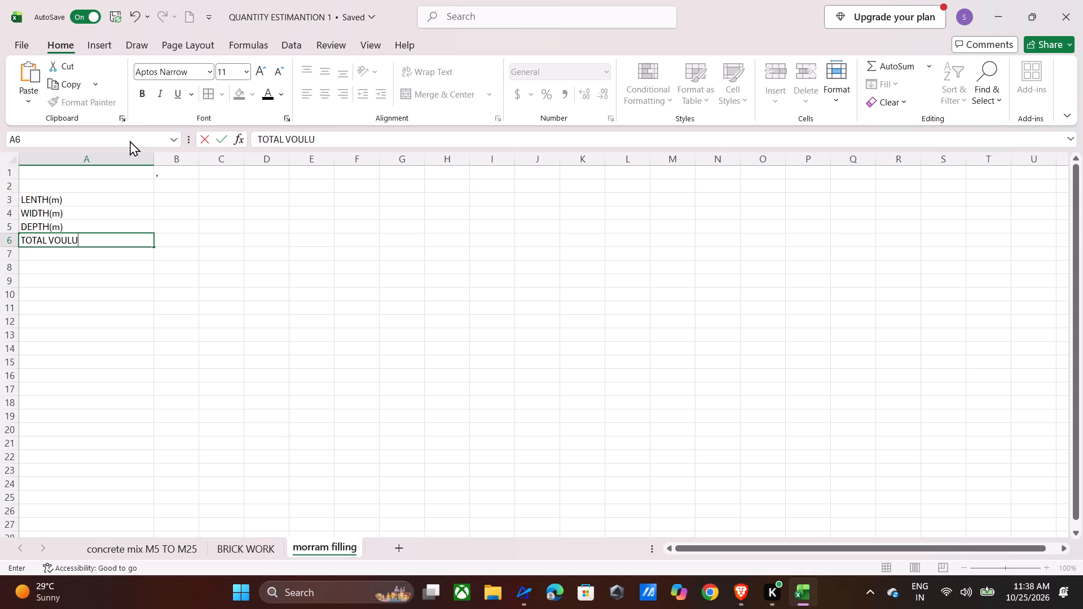
pyautogui.press('BackSpace')
pyautogui.press('BackSpace')
pyautogui.press('BackSpace')
pyautogui.write('LUME')
pyautogui.hotkey('shift', '(')
pyautogui.write('cum')
pyautogui.hotkey('shift', ')')
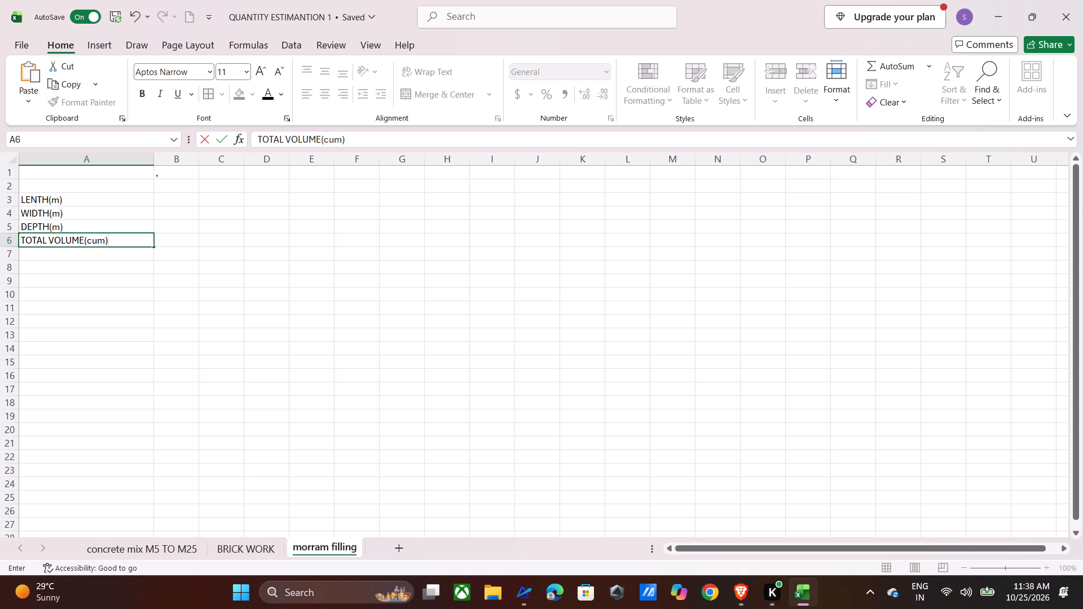
pyautogui.click(184, 244)
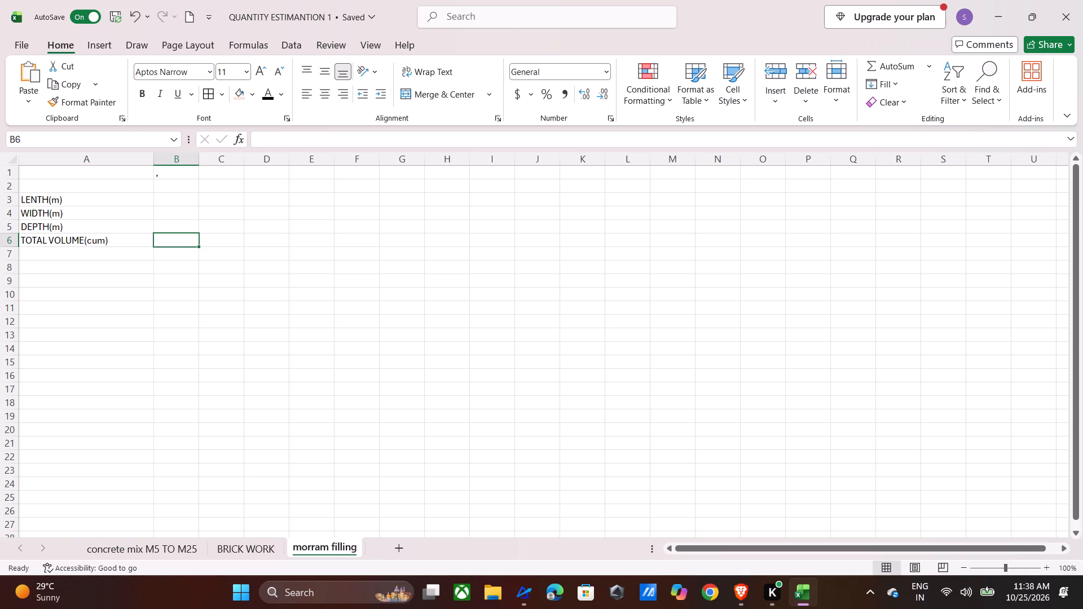
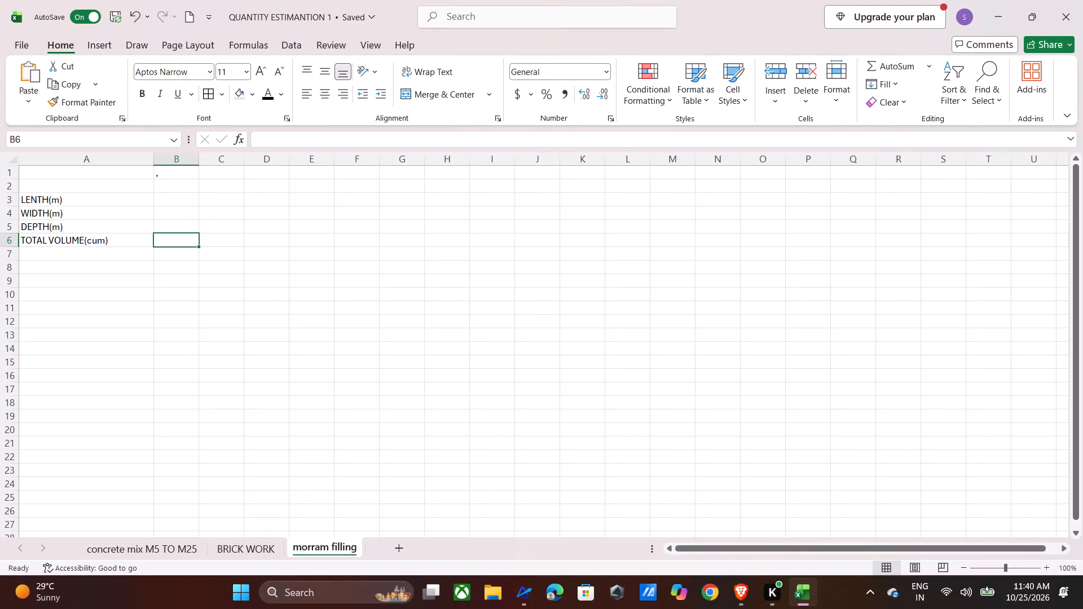
# Enter the length 10, width 2 and depth 0.9 in cells B3 to B5 beside their labels.
pyautogui.click(177, 201)
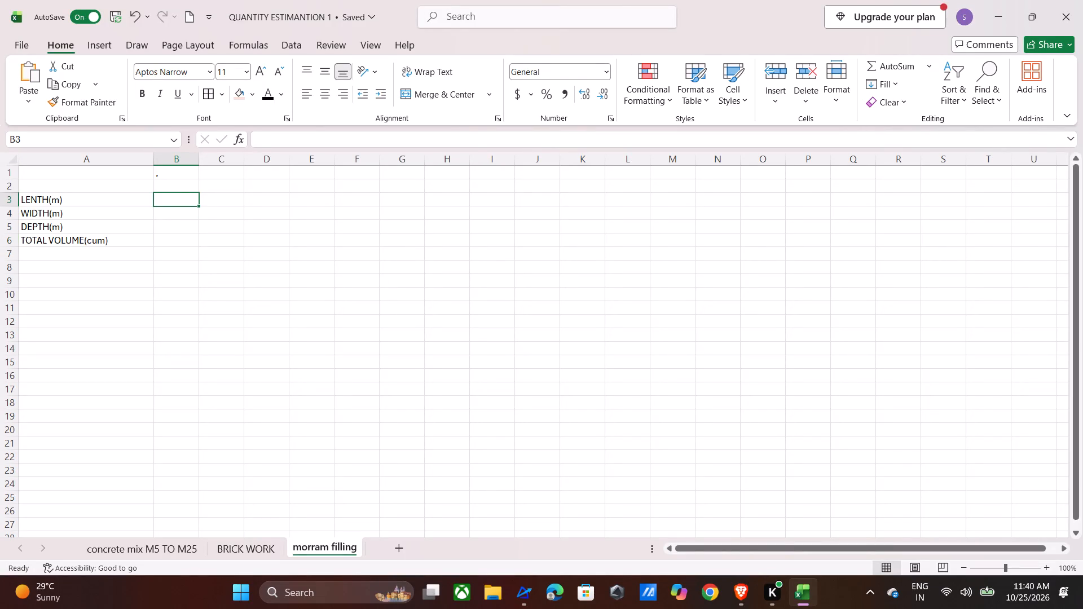
pyautogui.write('10')
pyautogui.press('Down')
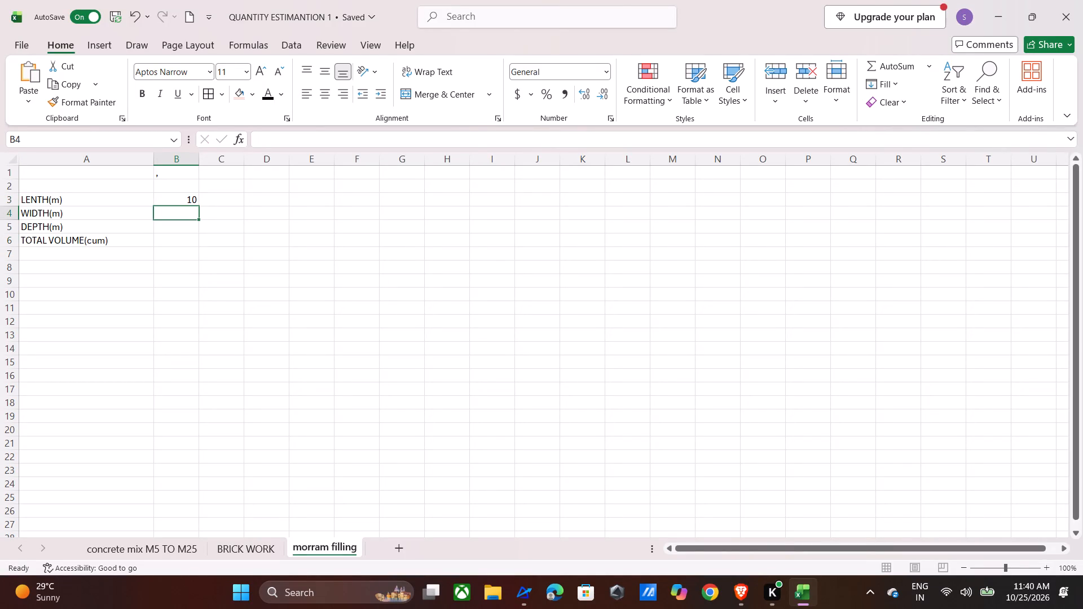
pyautogui.press('2')
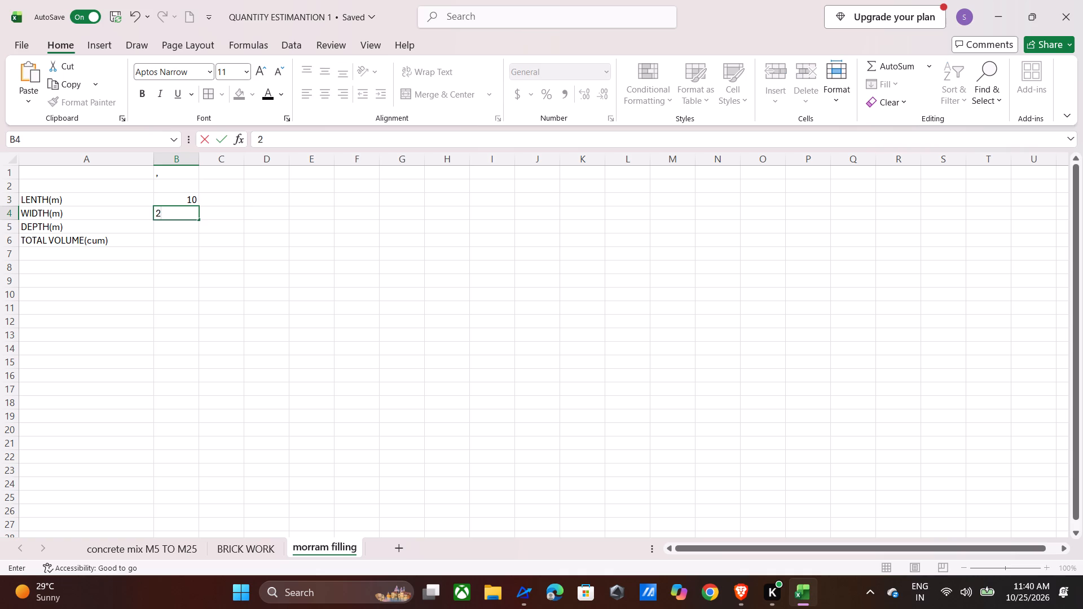
pyautogui.press('Down')
pyautogui.write('.9')
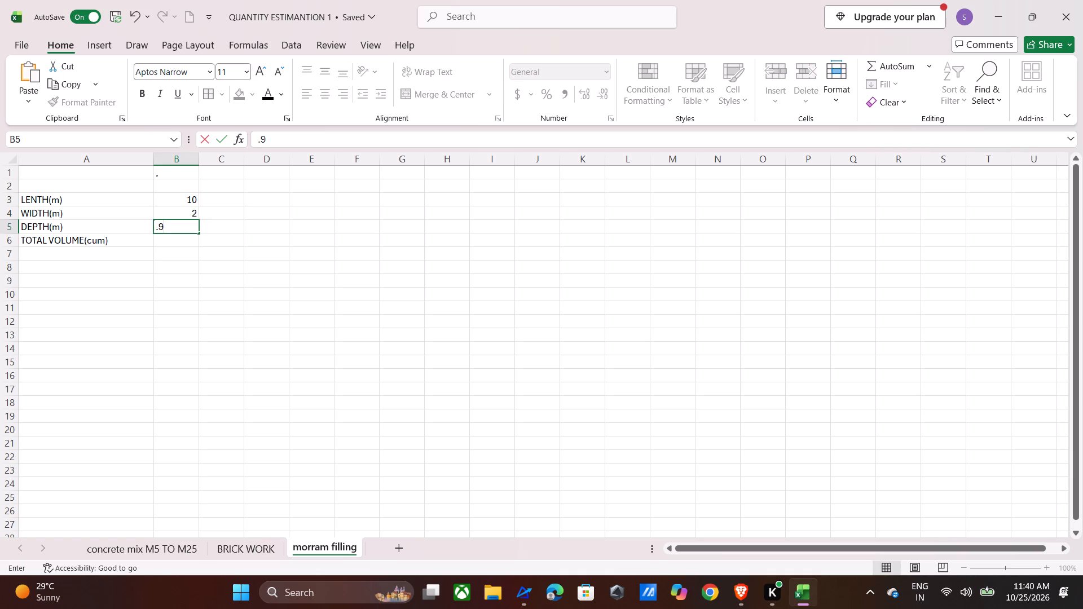
pyautogui.press('Return')
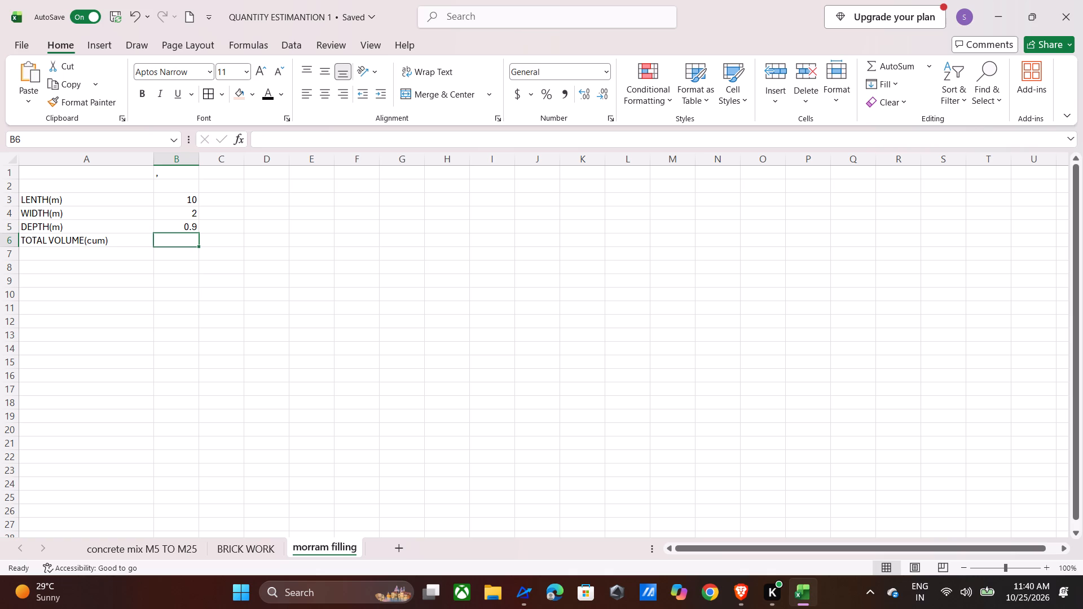
# Calculate the total volume in cell B6 by multiplying length, width and depth with the formula =B3*B4*B5.
pyautogui.press('=')
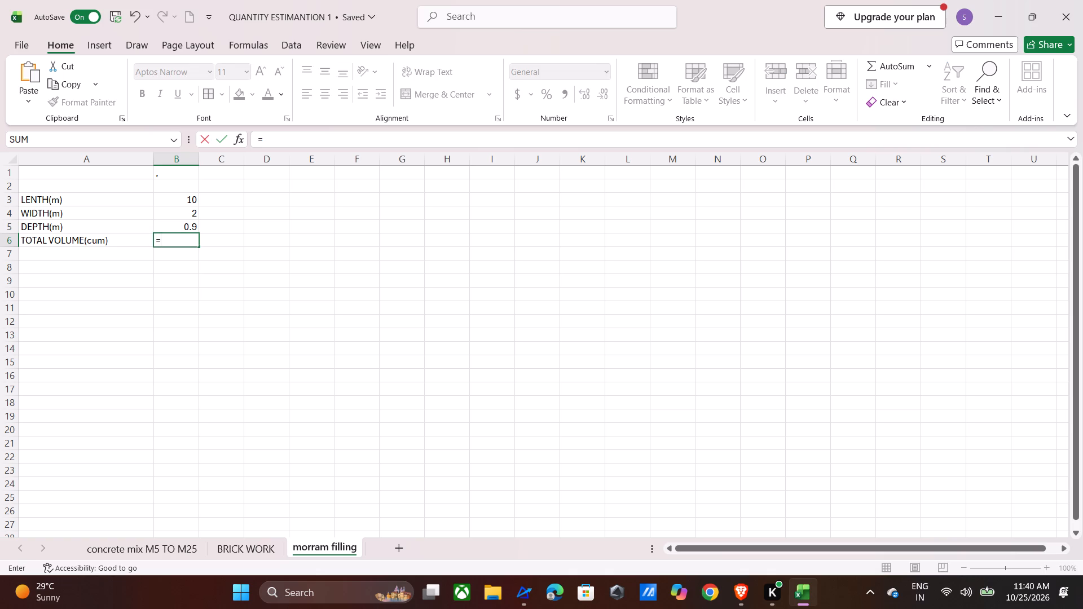
pyautogui.click(188, 204)
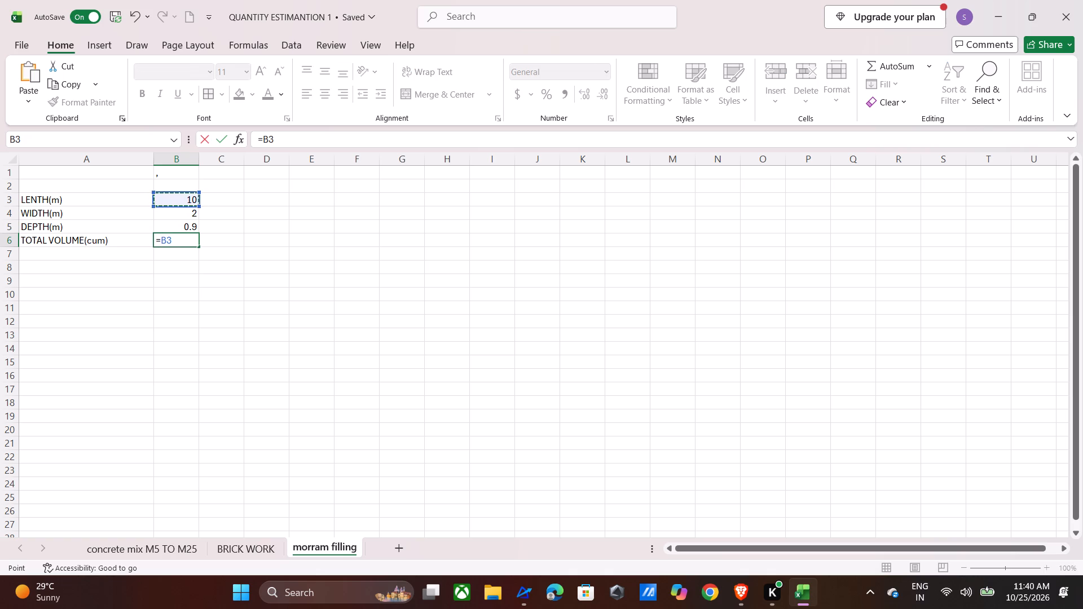
pyautogui.hotkey('shift', '*')
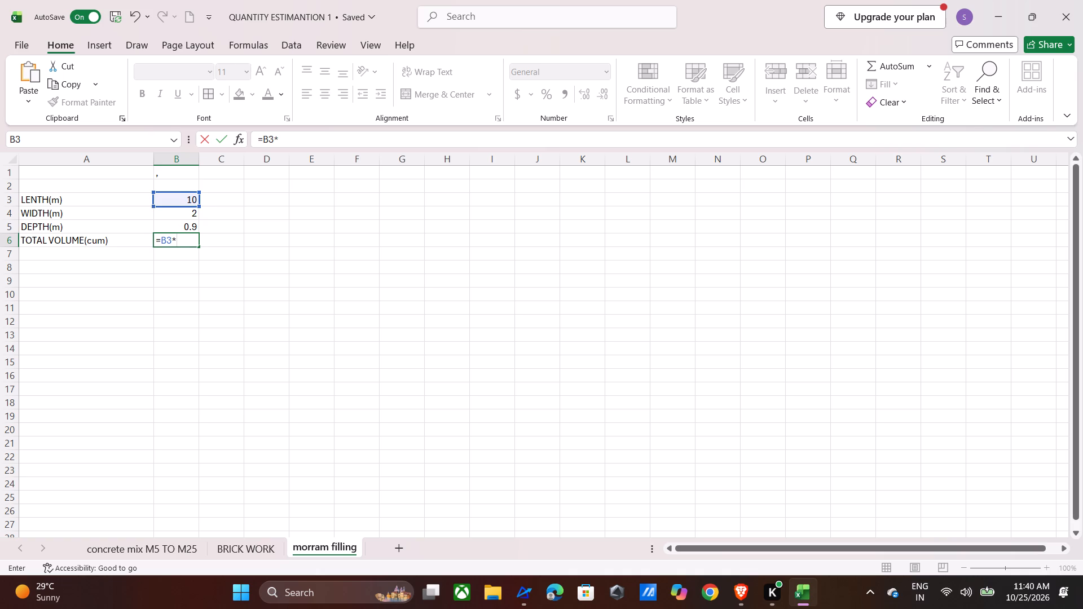
pyautogui.click(187, 217)
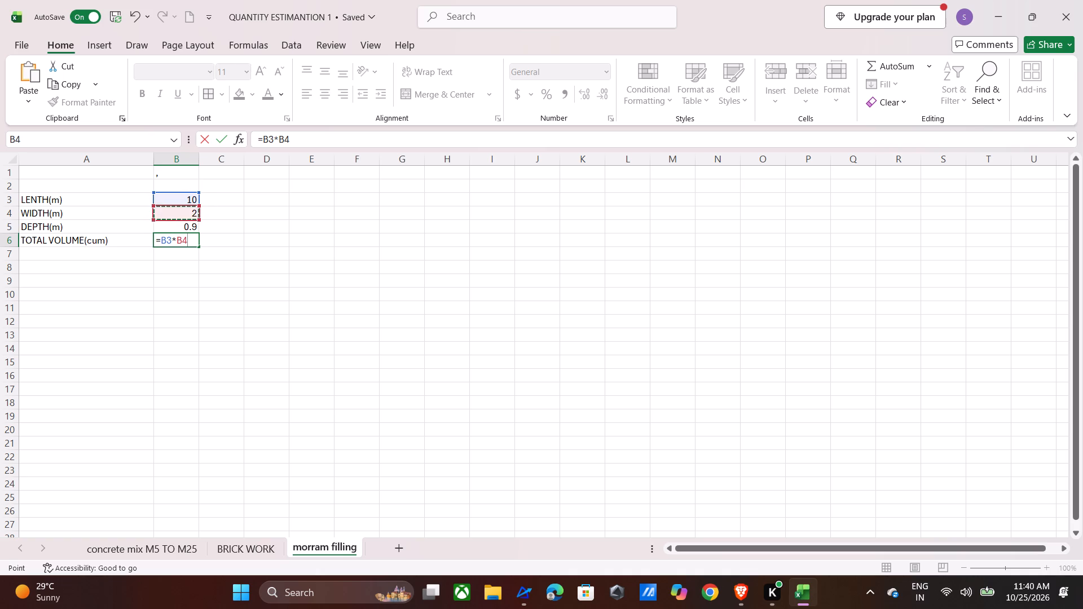
pyautogui.hotkey('shift', '*')
pyautogui.click(186, 231)
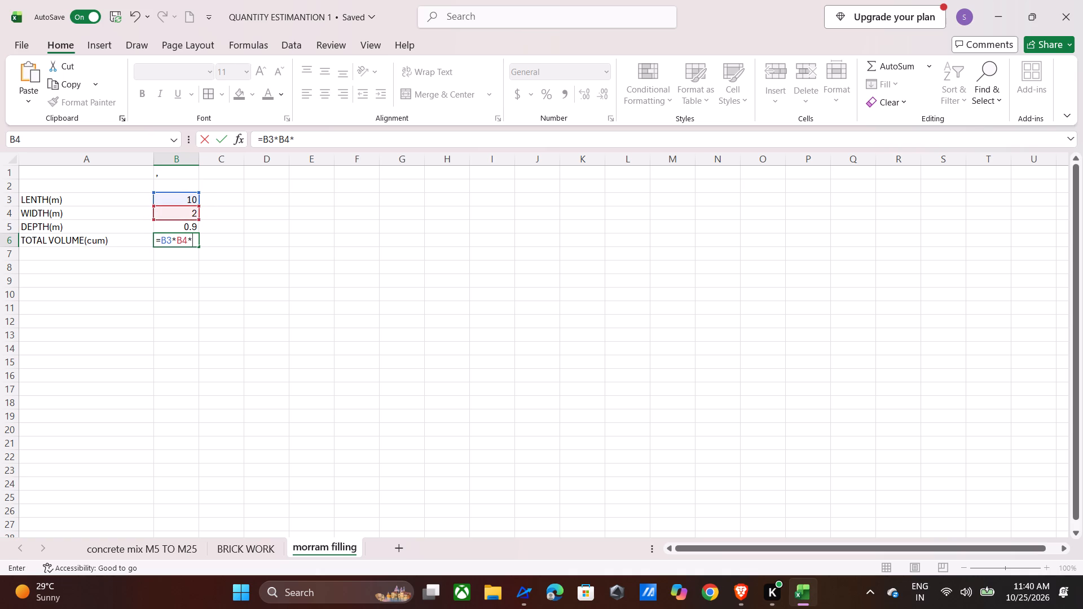
pyautogui.click(184, 227)
pyautogui.press('Return')
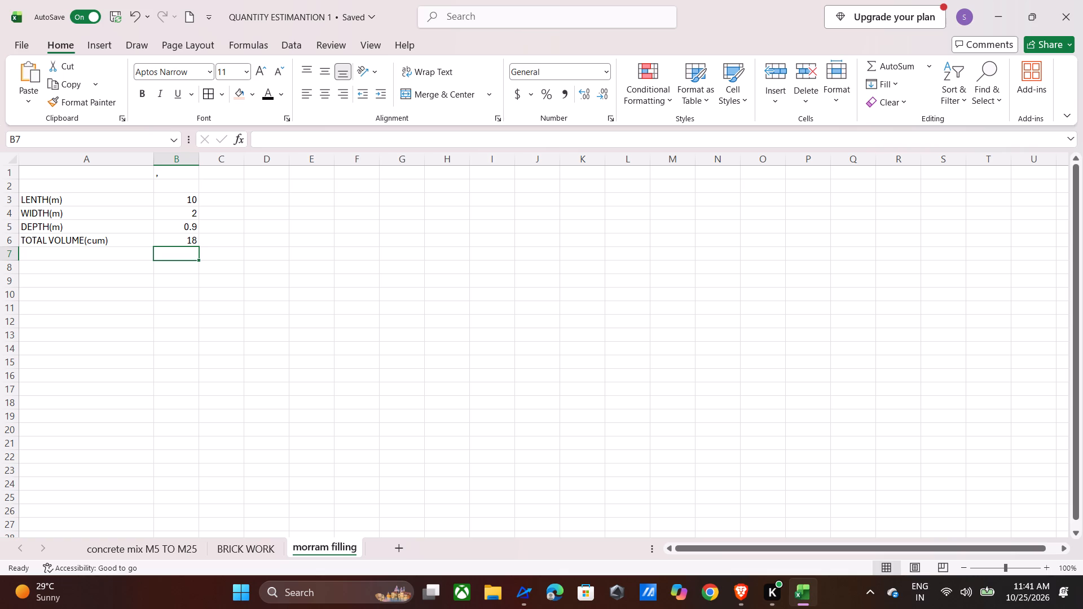
# Widen column B slightly.
pyautogui.click(79, 267)
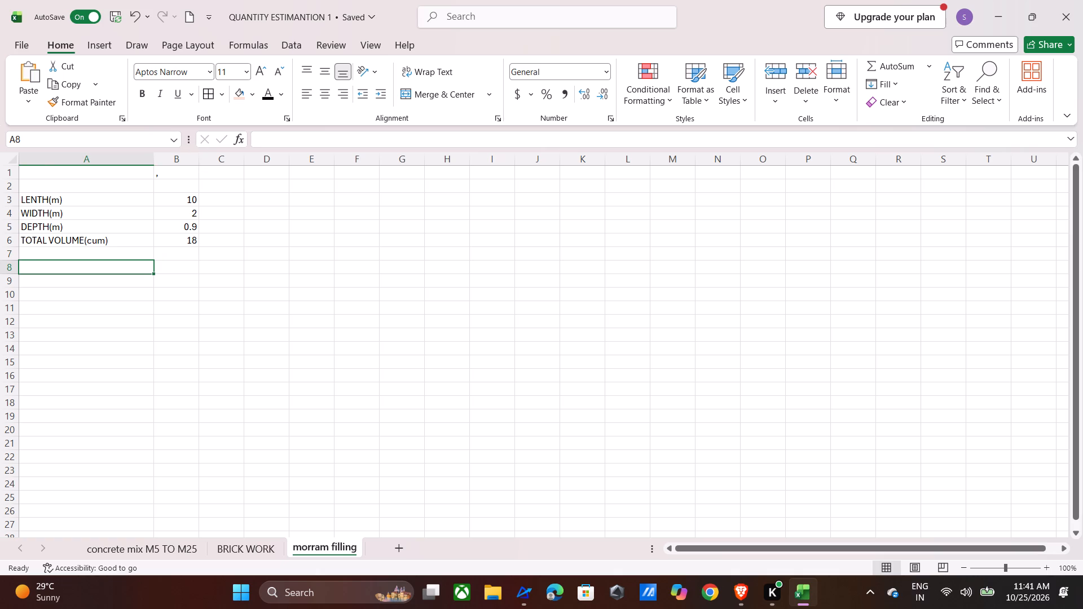
pyautogui.moveTo(198, 158); pyautogui.dragTo(217, 158)
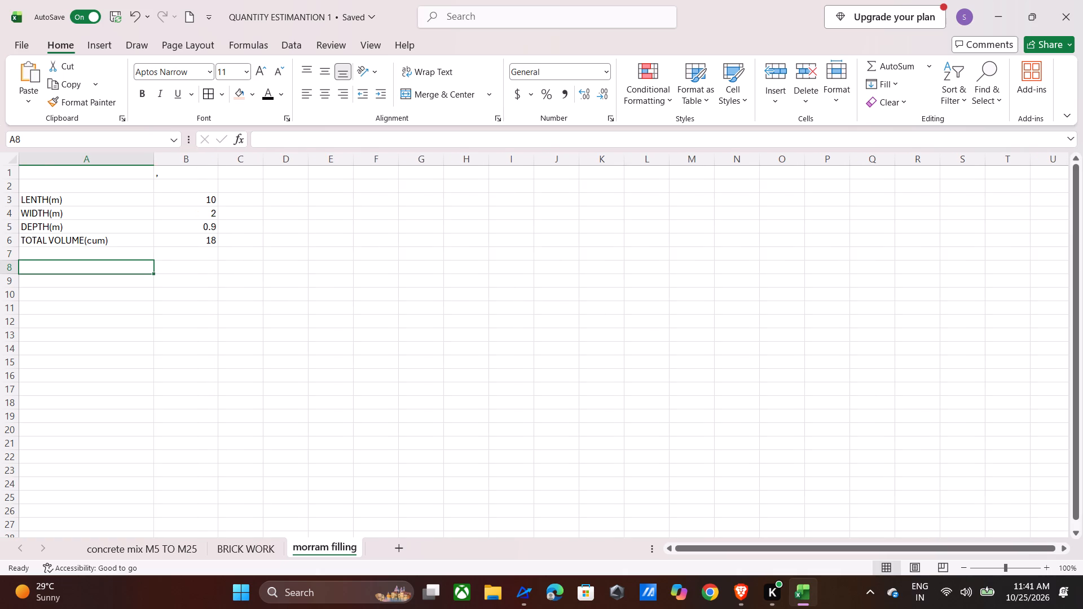
# Enter the label Tractor(2.83) in cell A8, below the total volume row.
pyautogui.click(63, 268)
pyautogui.press('t')
pyautogui.press('BackSpace')
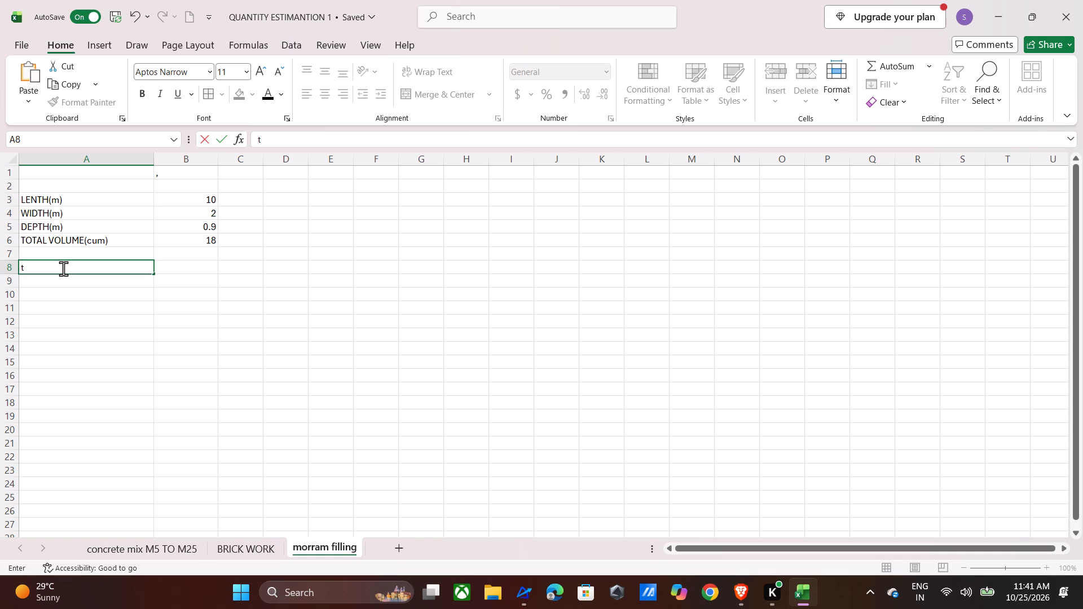
pyautogui.write('TA')
pyautogui.press('BackSpace')
pyautogui.press('r')
pyautogui.press('a')
pyautogui.write('cti')
pyautogui.press('BackSpace')
pyautogui.write('or')
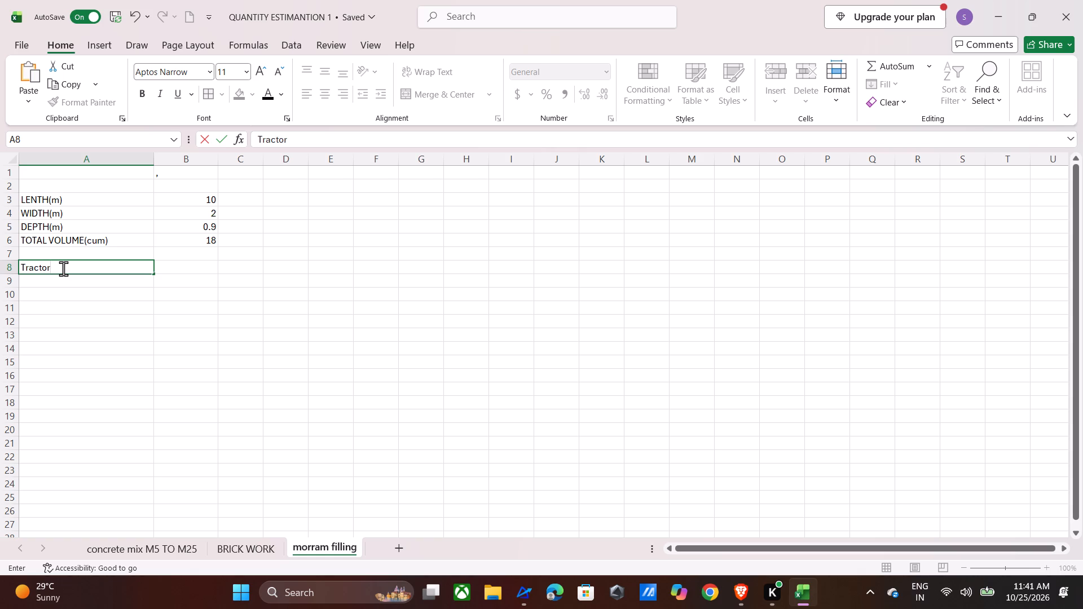
pyautogui.hotkey('shift', '(')
pyautogui.write('20')
pyautogui.write('83')
pyautogui.hotkey('shift', ')')
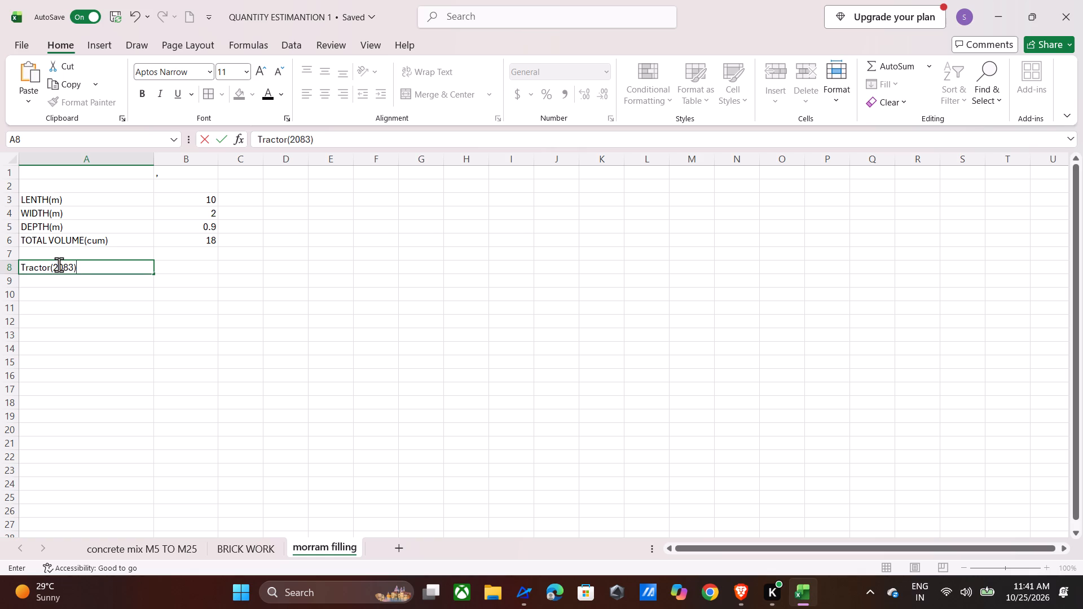
pyautogui.click(62, 266)
pyautogui.click(62, 266)
pyautogui.press('BackSpace')
pyautogui.press('.')
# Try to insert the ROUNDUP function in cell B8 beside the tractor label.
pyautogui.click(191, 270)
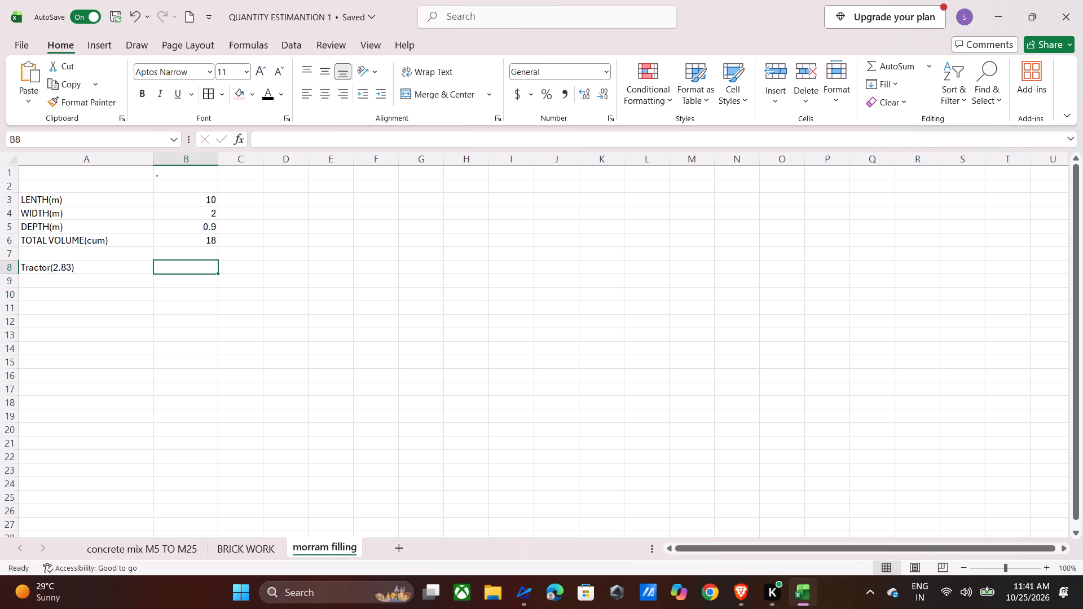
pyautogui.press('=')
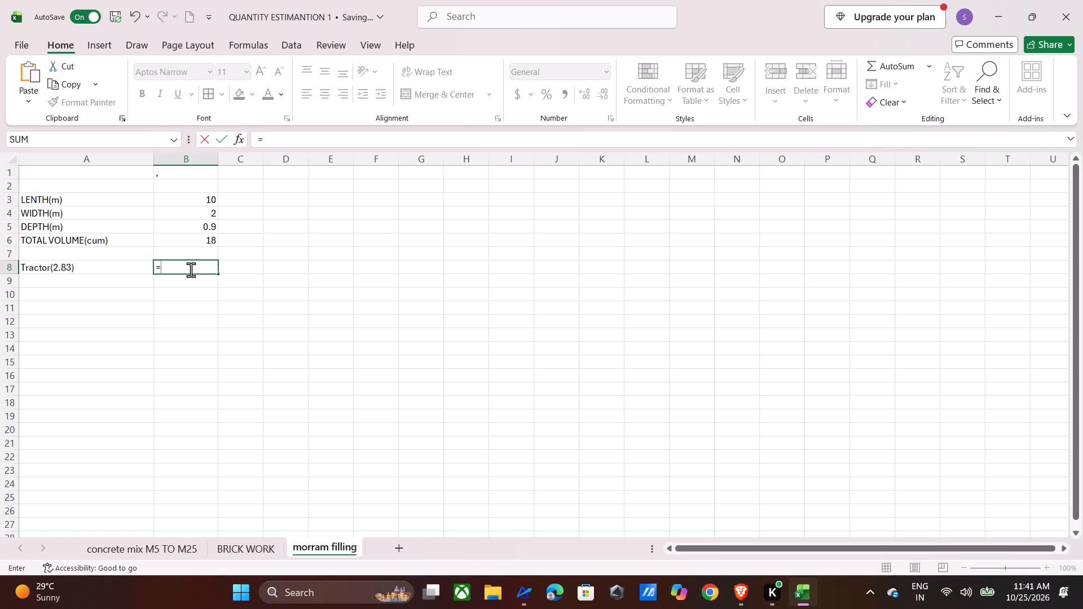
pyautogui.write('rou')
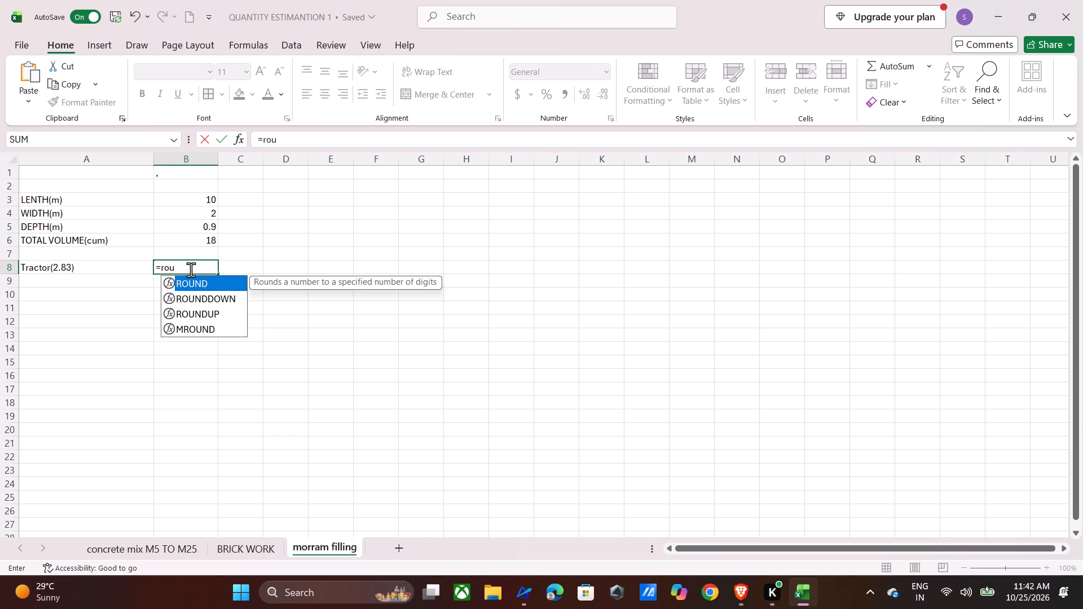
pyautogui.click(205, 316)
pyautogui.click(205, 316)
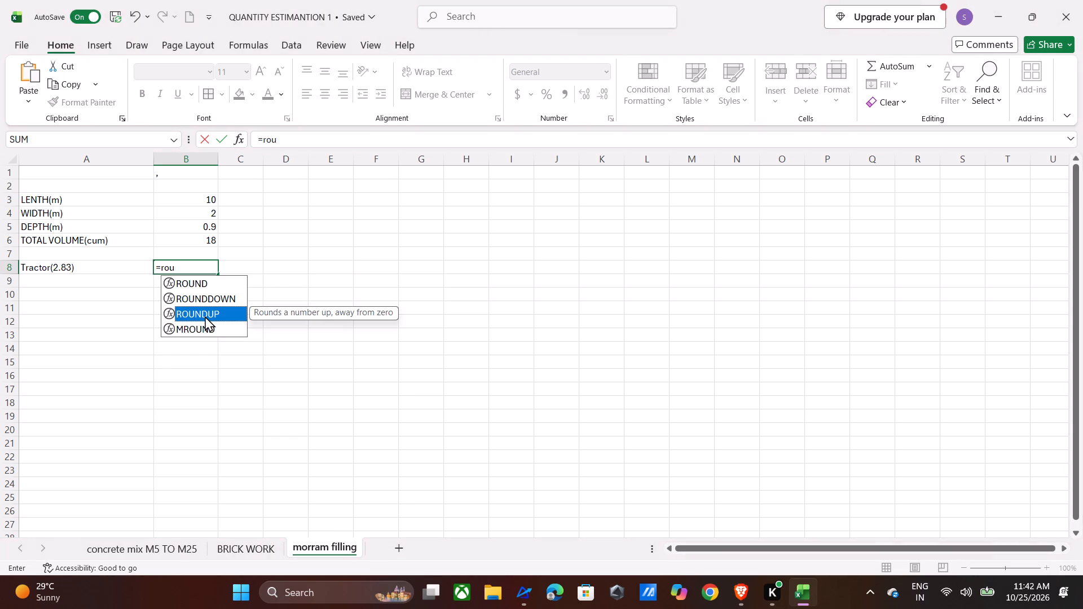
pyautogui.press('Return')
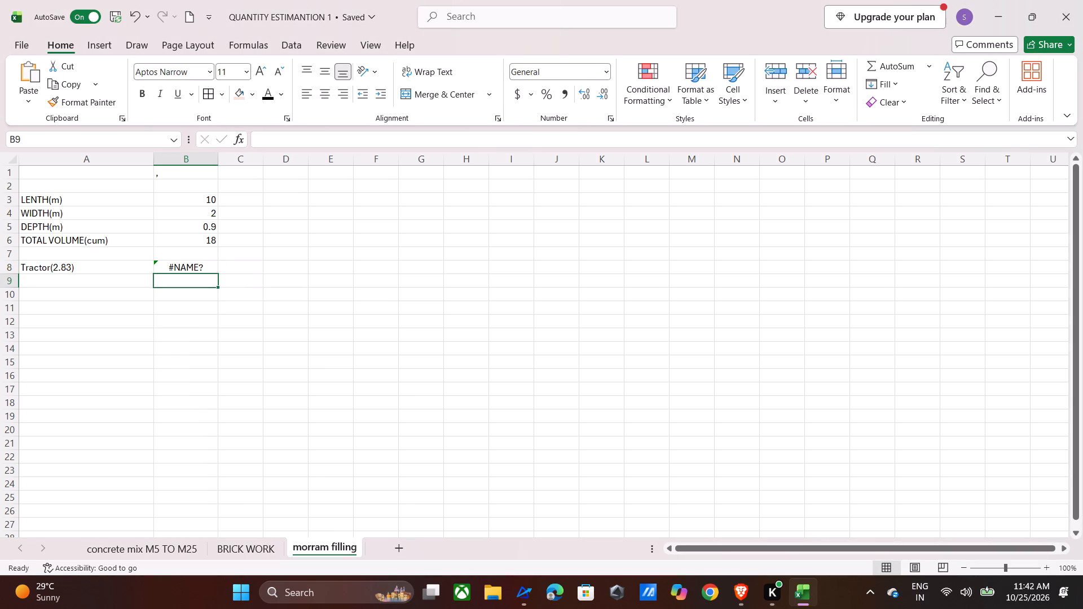
# Calculate the rounded-up tractor loads in cell B8 from the total volume with the formula =ROUNDUP(B6/2.83,0).
pyautogui.click(196, 271)
pyautogui.press('=')
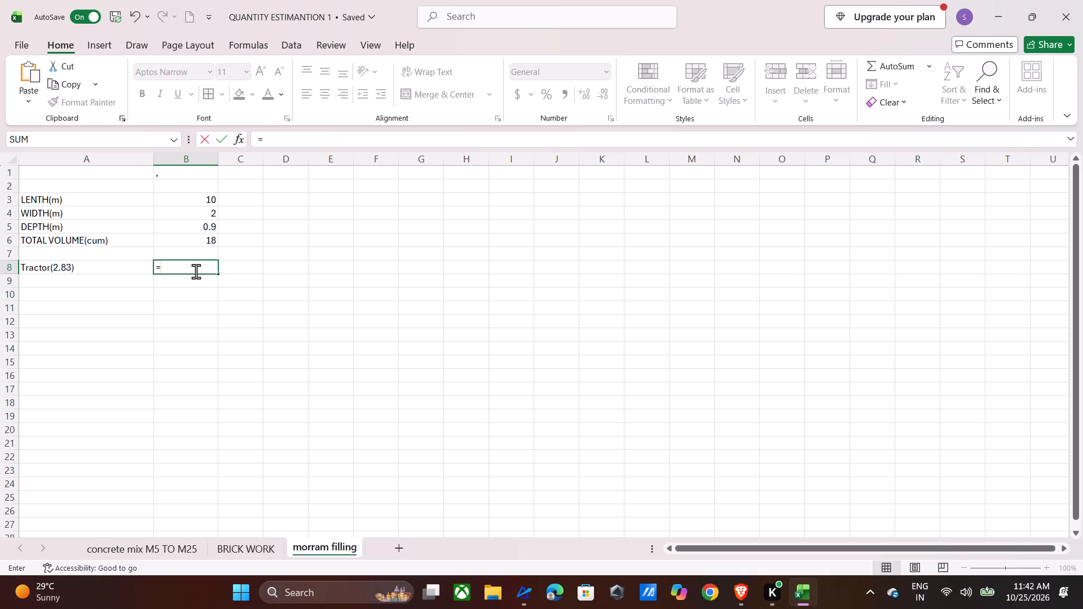
pyautogui.write('ROUN')
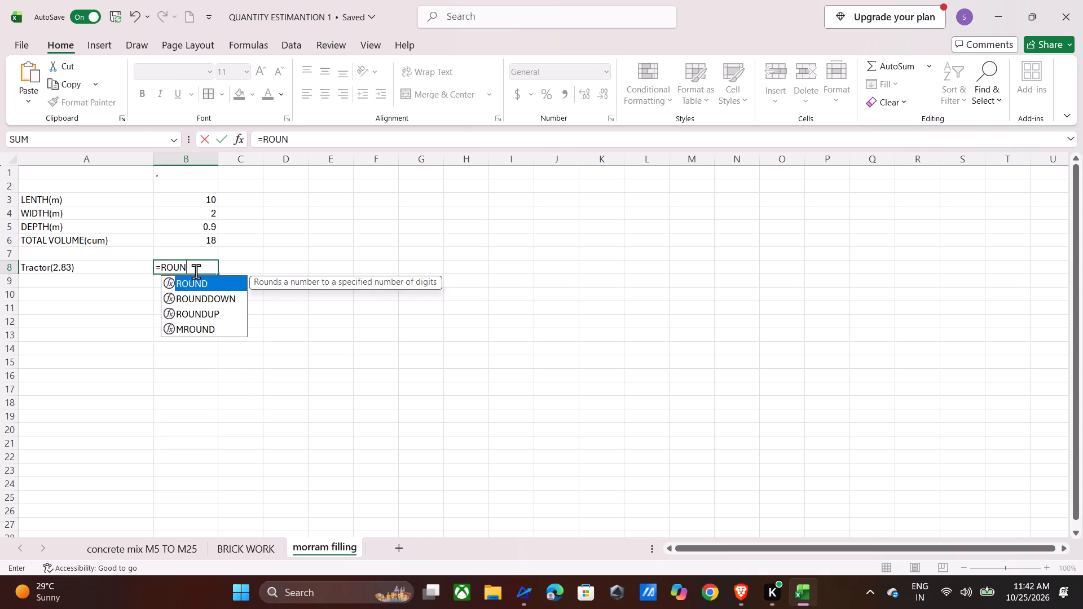
pyautogui.press('d')
pyautogui.write('UP')
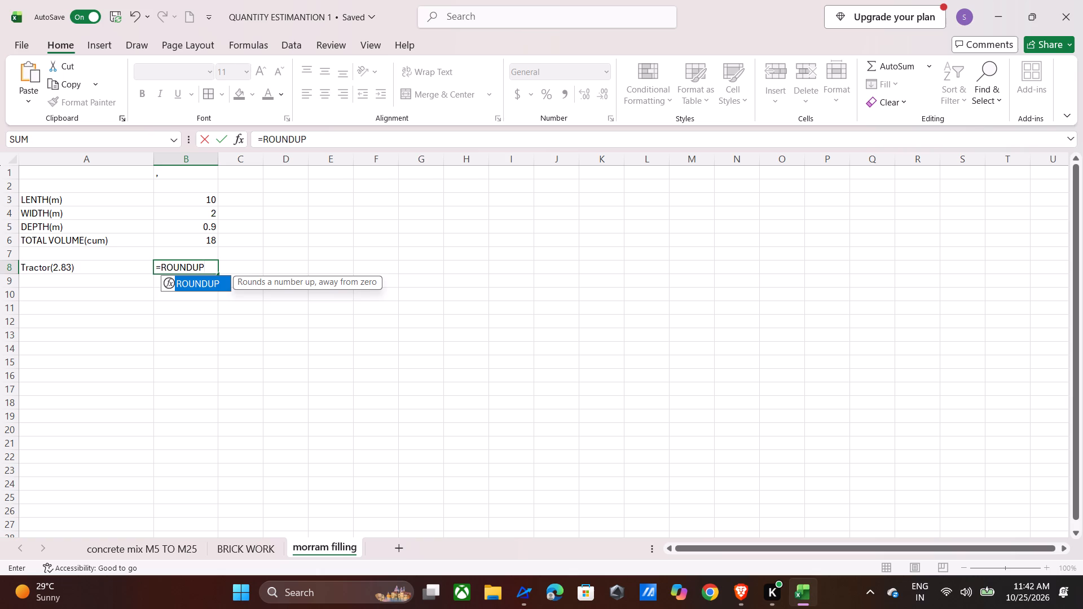
pyautogui.hotkey('shift', '(')
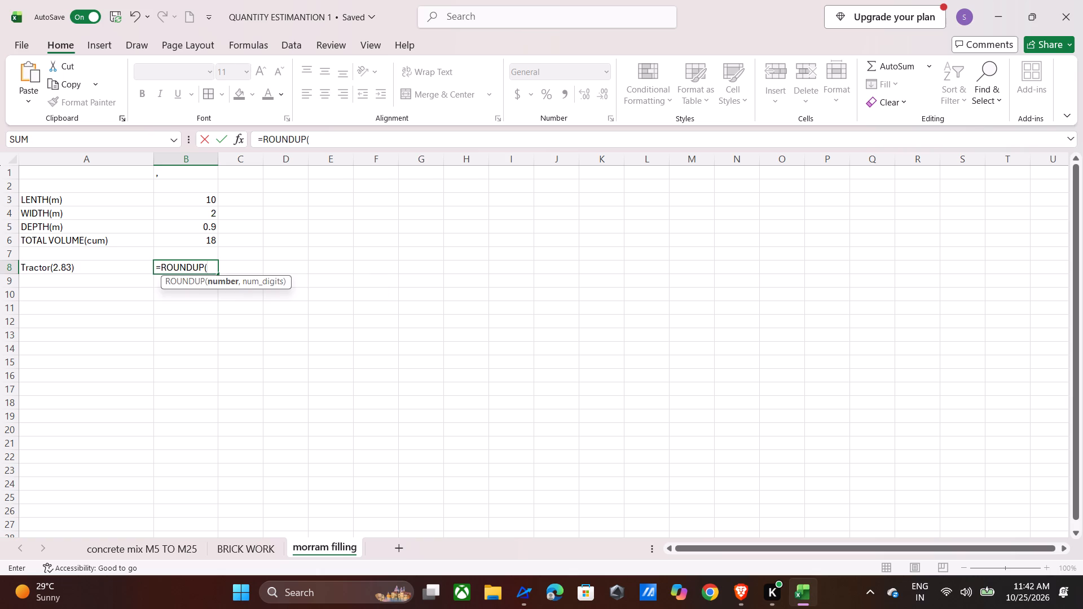
pyautogui.click(208, 240)
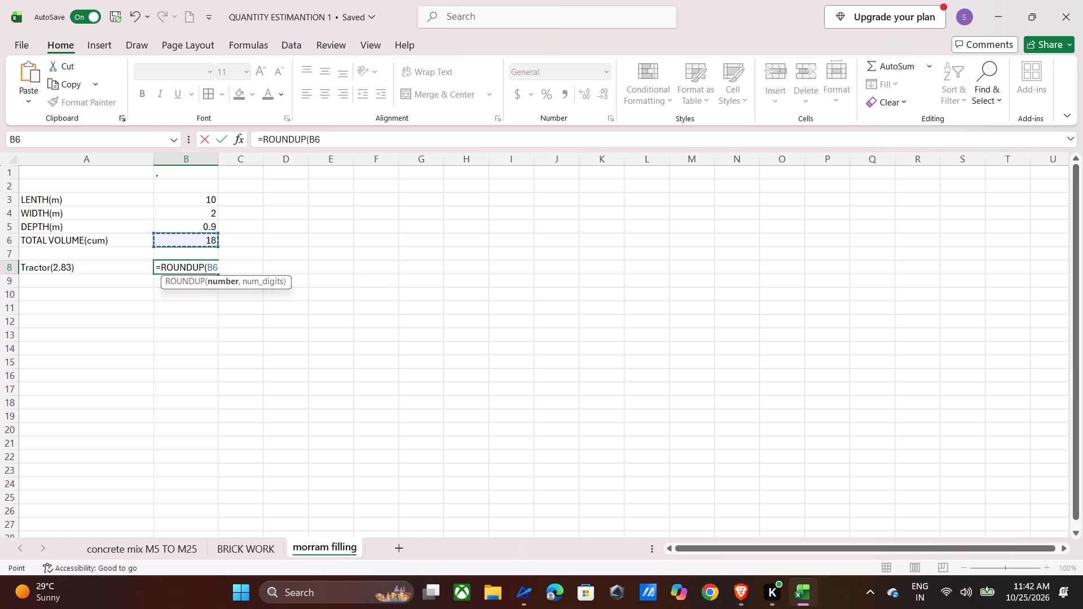
pyautogui.press('/')
pyautogui.write('2.')
pyautogui.press('8')
pyautogui.press('3')
pyautogui.press(',')
pyautogui.press('0')
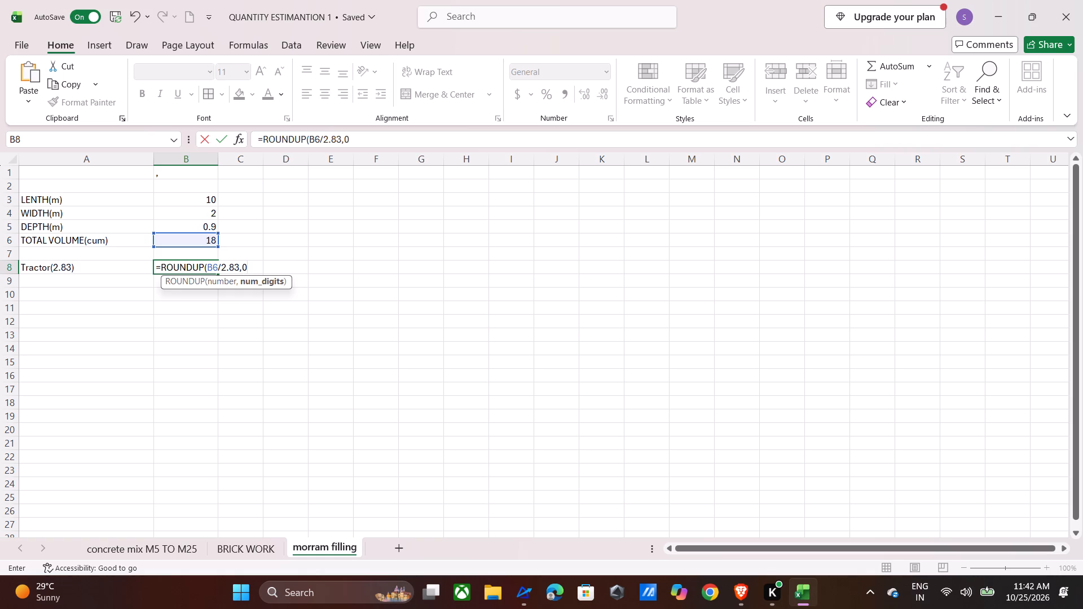
pyautogui.press('Return')
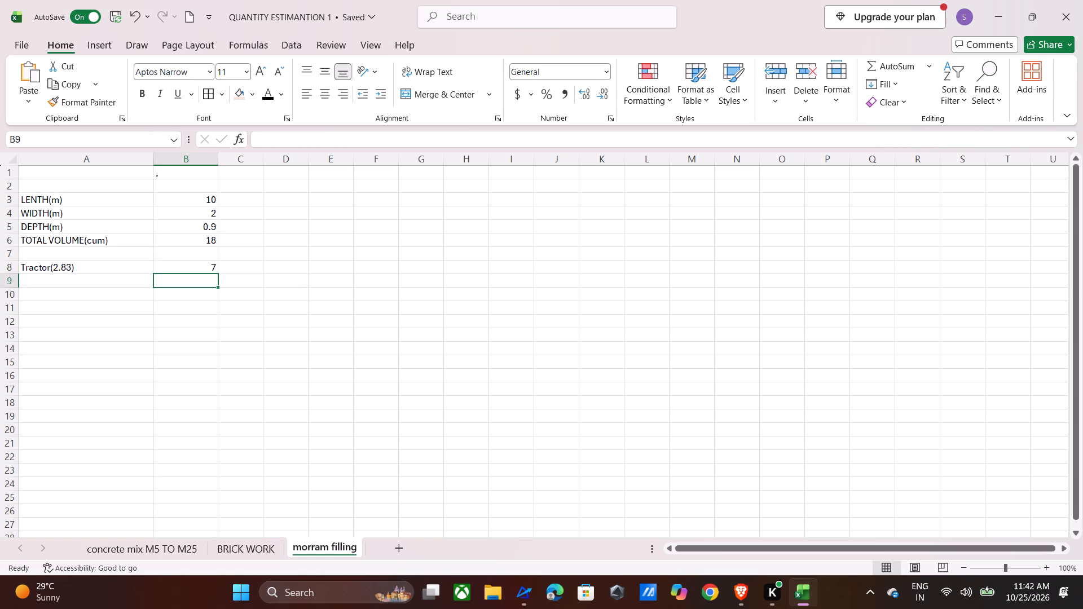
# Select cell A9, directly below the Tractor(2.83) label.
pyautogui.click(108, 285)
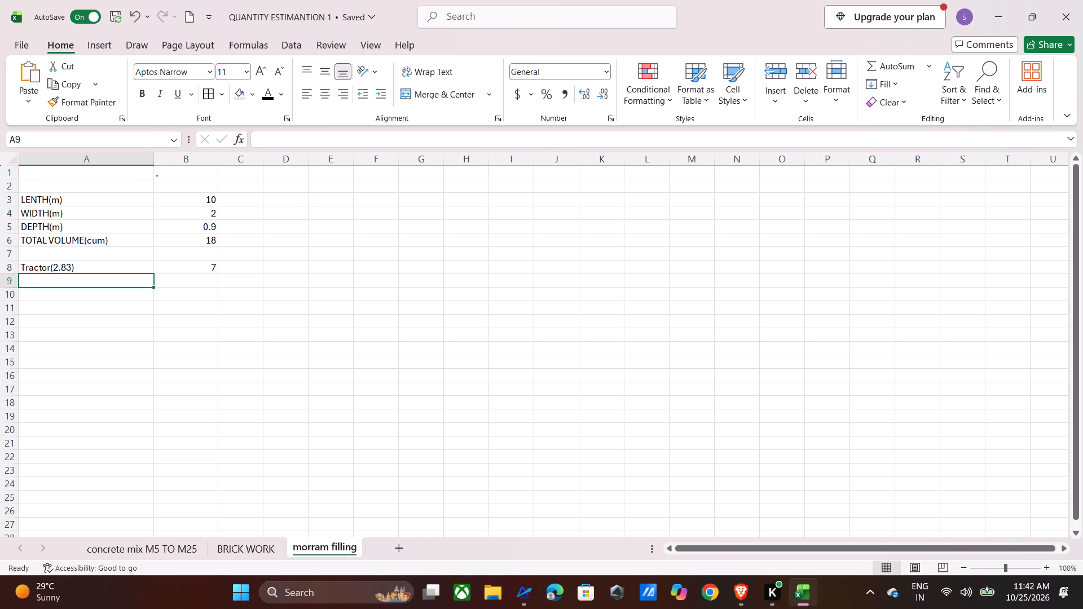
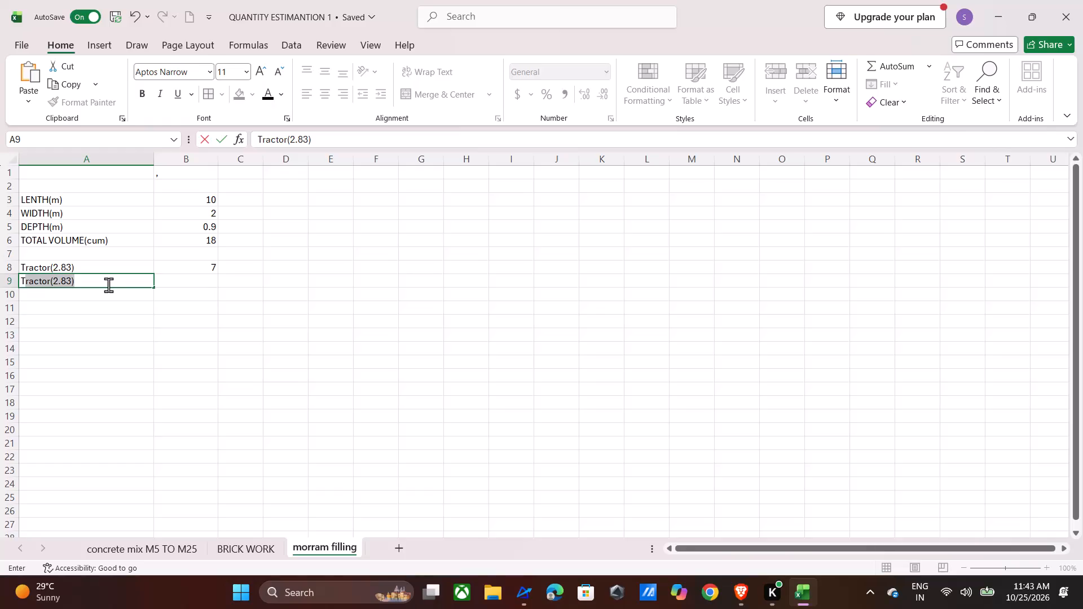
# Enter the label Tpper(10) in cell A9, below the Tractor(2.83) label.
pyautogui.press('BackSpace')
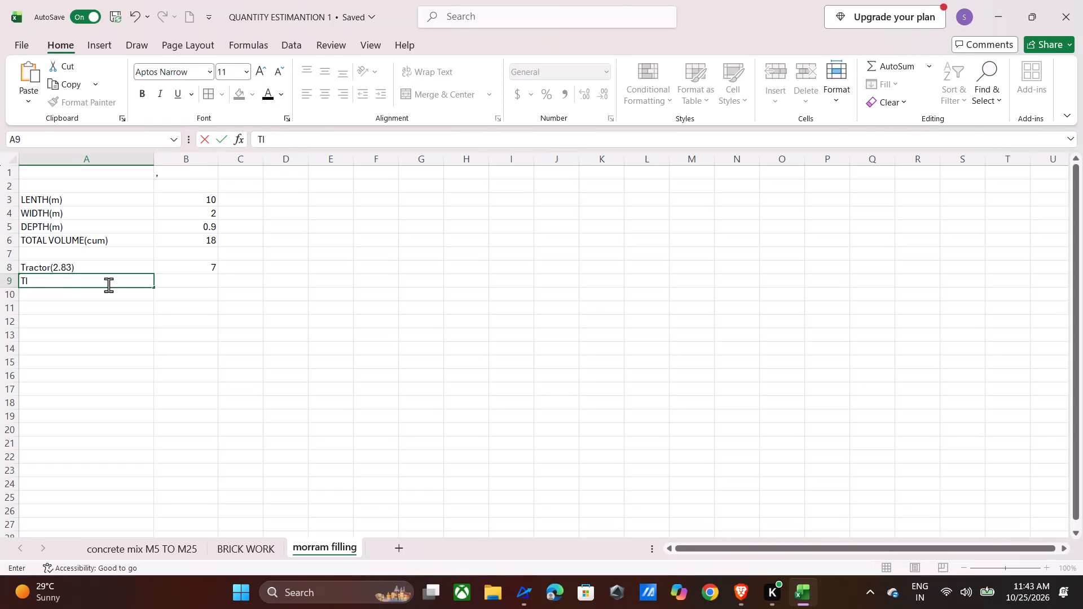
pyautogui.write('pper')
pyautogui.hotkey('shift', '(')
pyautogui.press('1')
pyautogui.press('0')
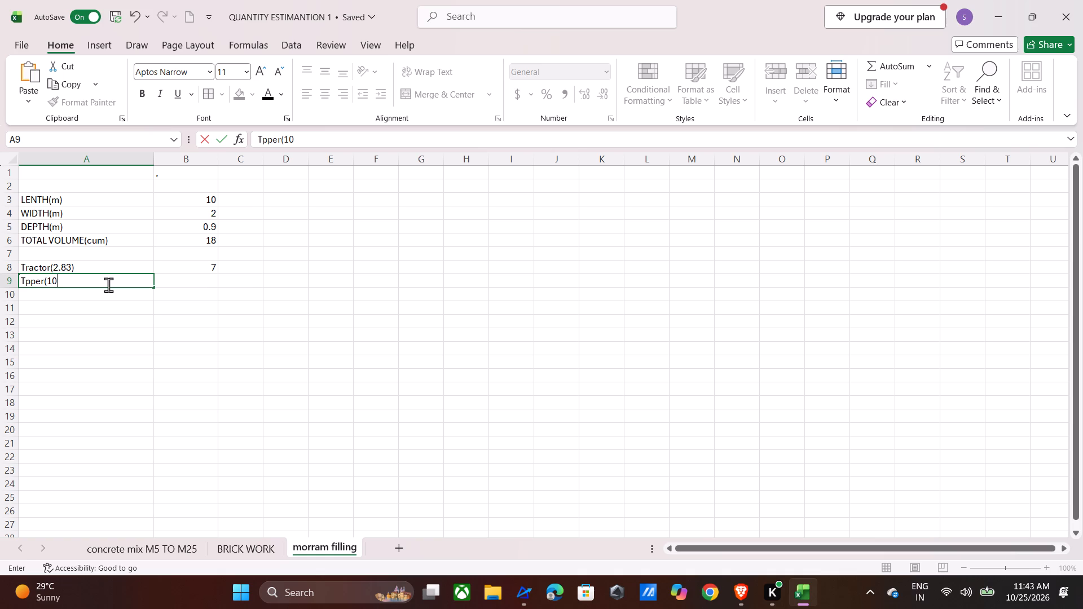
pyautogui.hotkey('shift', ')')
# Calculate the rounded-up tipper loads in cell B9 from the total volume with the formula =ROUNDUP(B6/10,0).
pyautogui.press('Right')
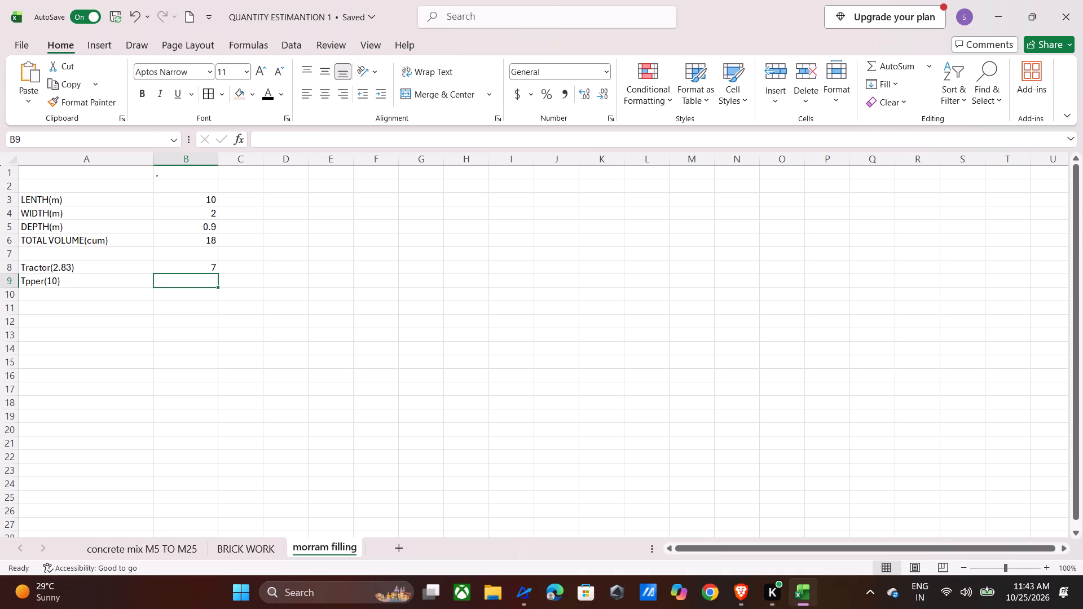
pyautogui.write('=ro')
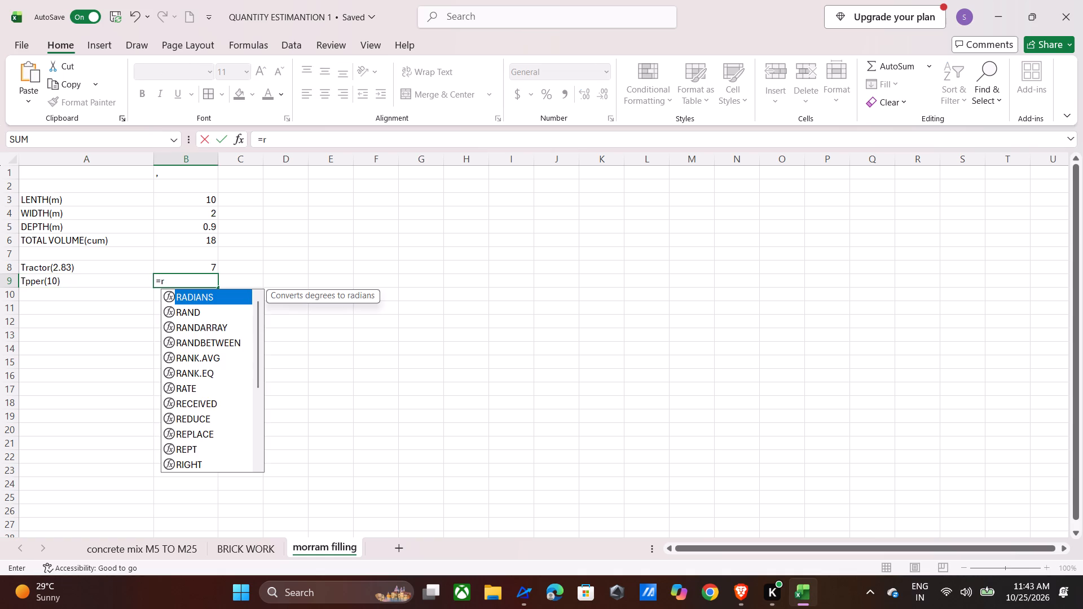
pyautogui.write('und')
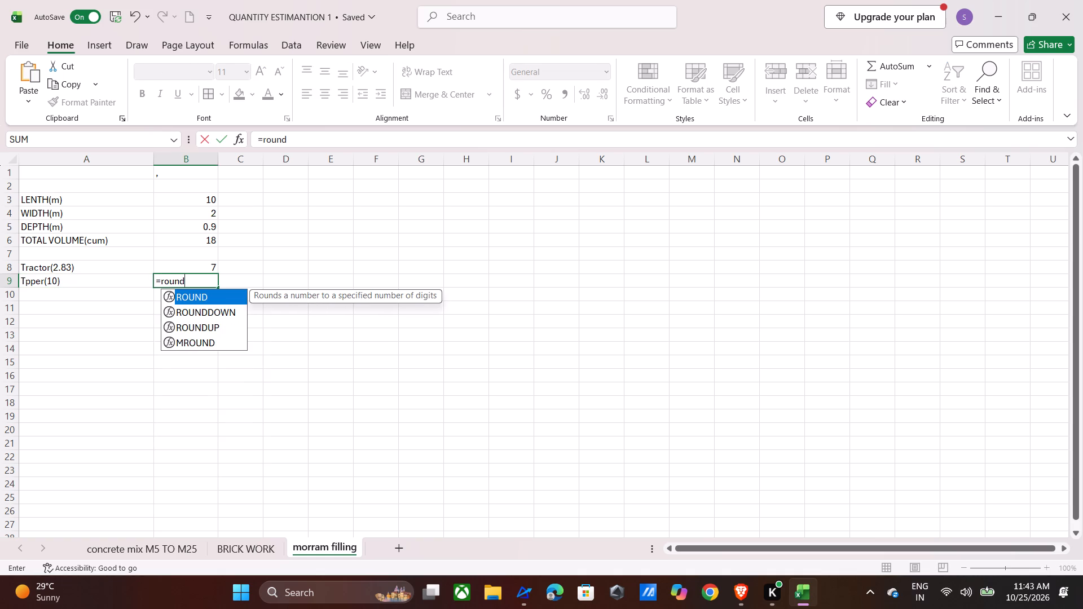
pyautogui.write('uo')
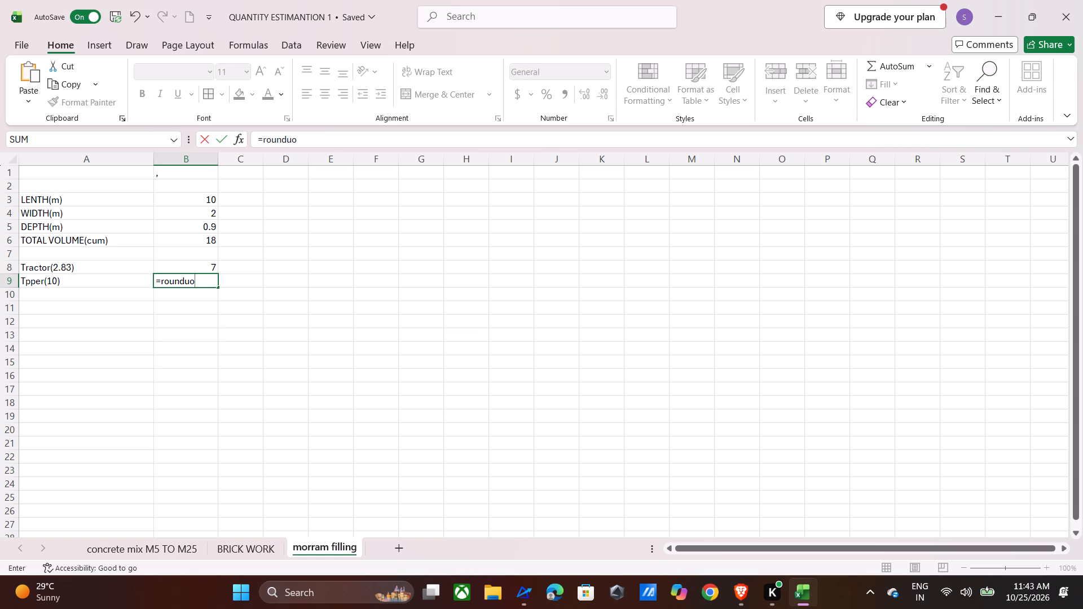
pyautogui.press('BackSpace')
pyautogui.press('p')
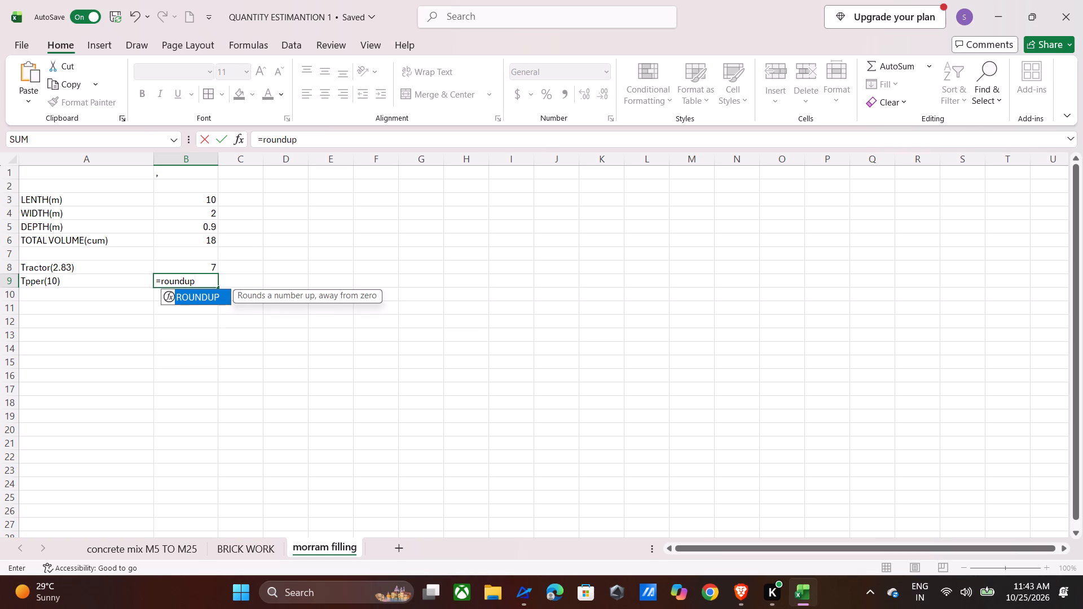
pyautogui.hotkey('shift', '(')
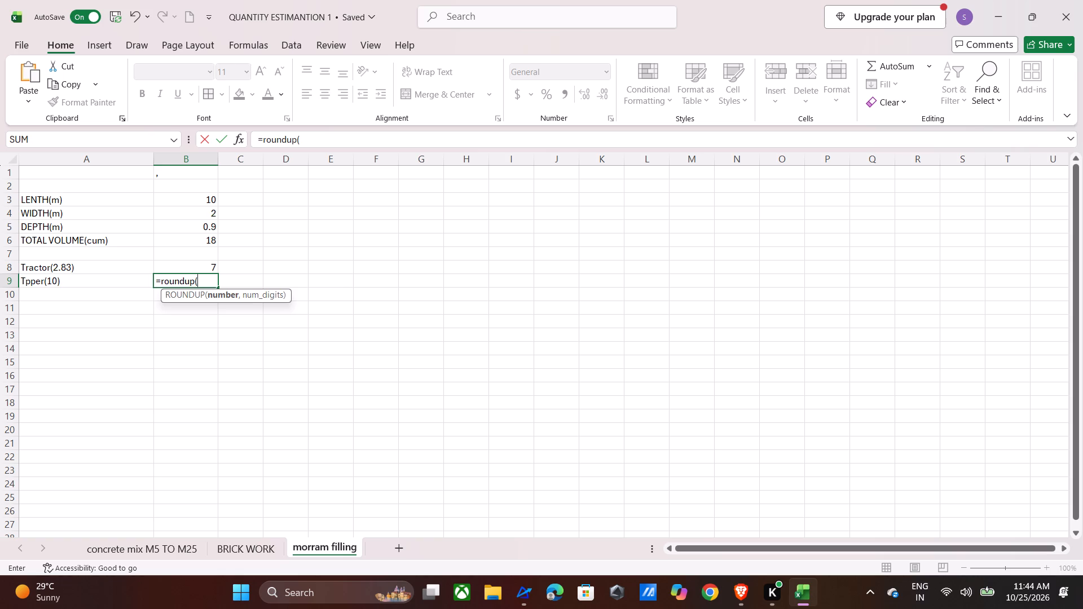
pyautogui.click(177, 242)
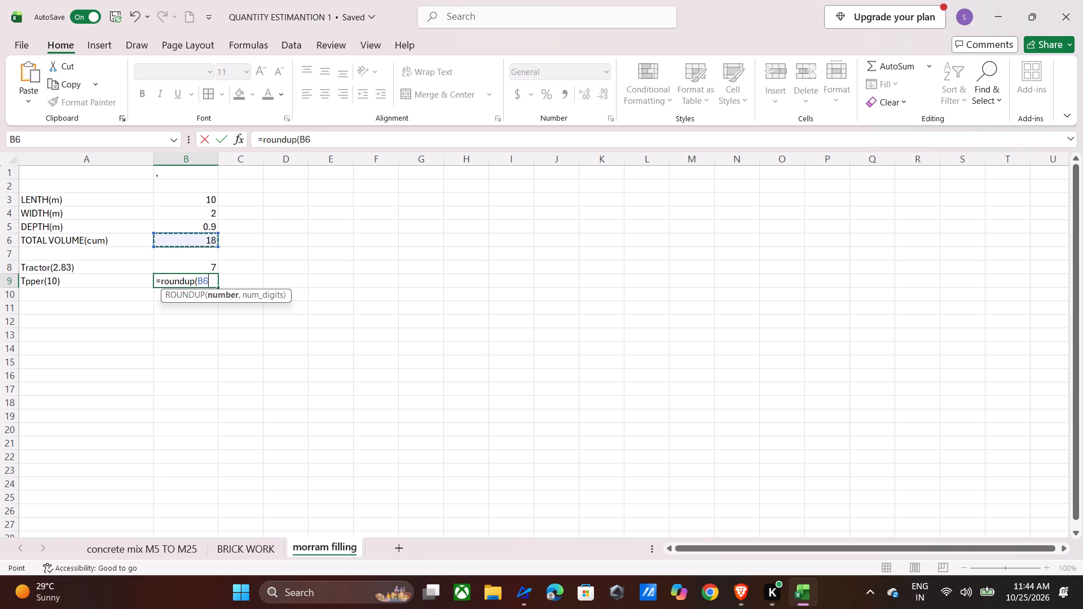
pyautogui.press('/')
pyautogui.write('10')
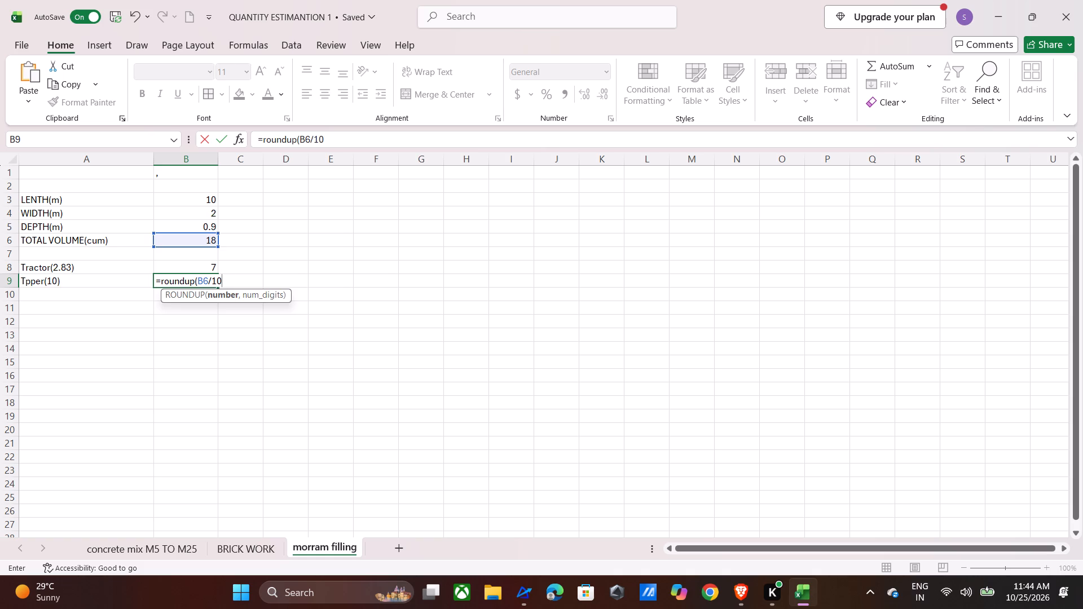
pyautogui.write(',0')
pyautogui.press('Return')
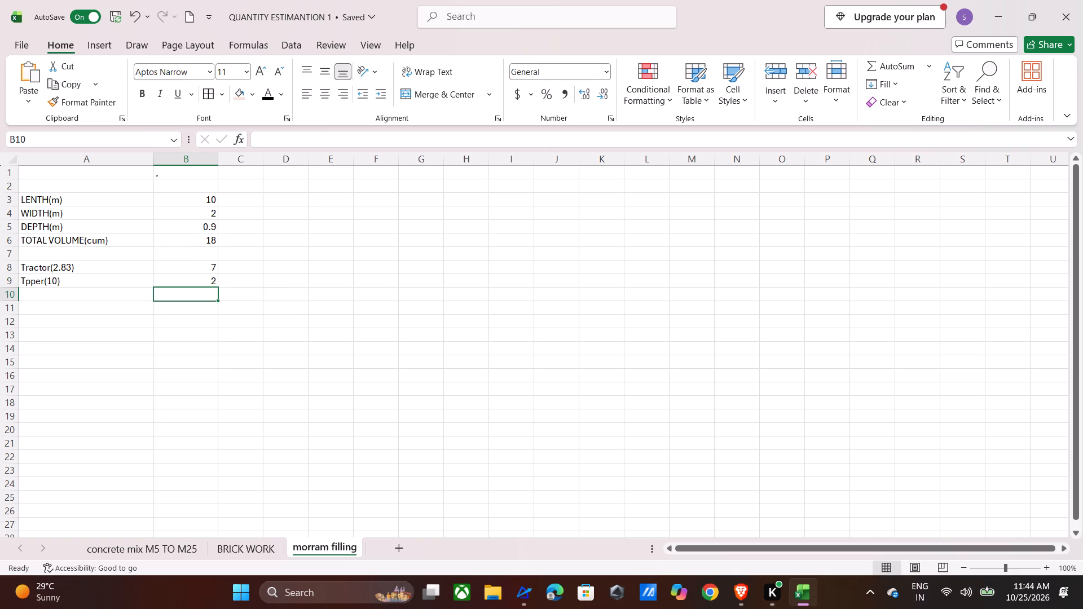
# Widen column B slightly.
pyautogui.moveTo(217, 159); pyautogui.dragTo(243, 161)
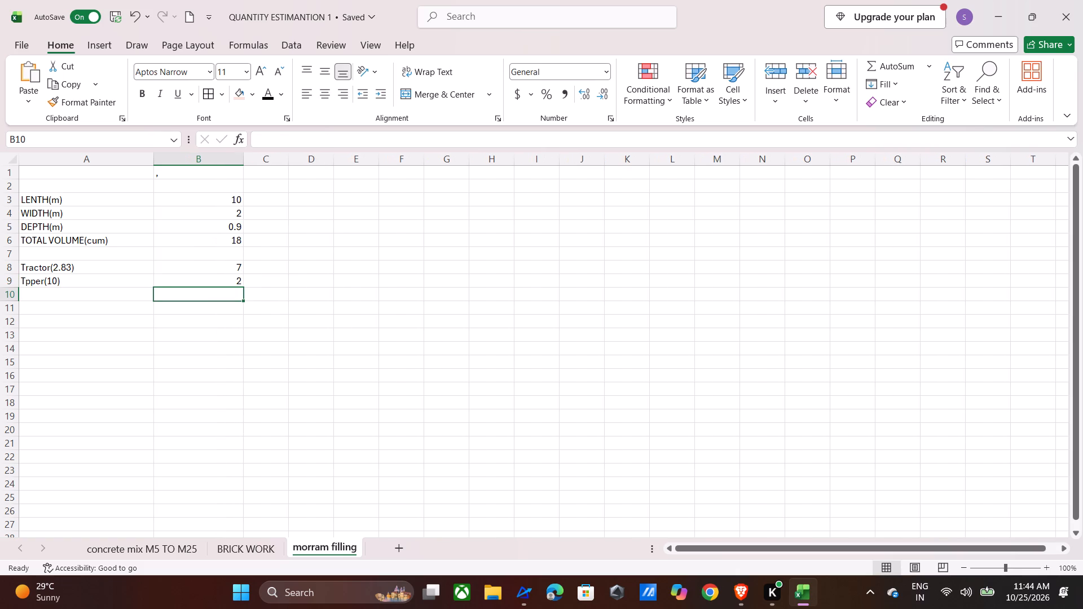
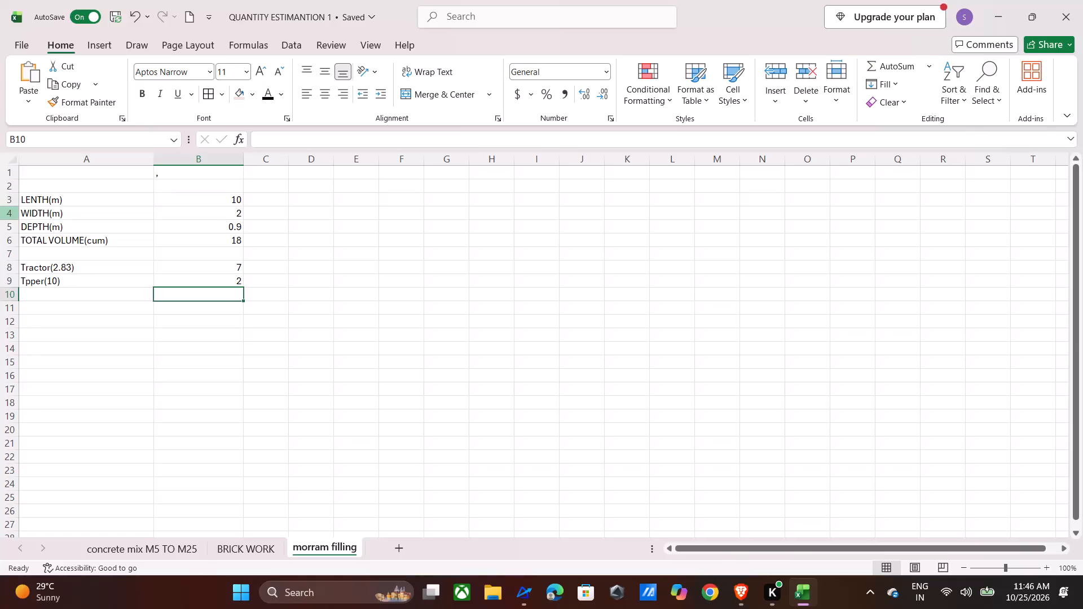
# Enter the label Tractor cost/trip in cell A10, below the Tpper(10) label.
pyautogui.click(63, 297)
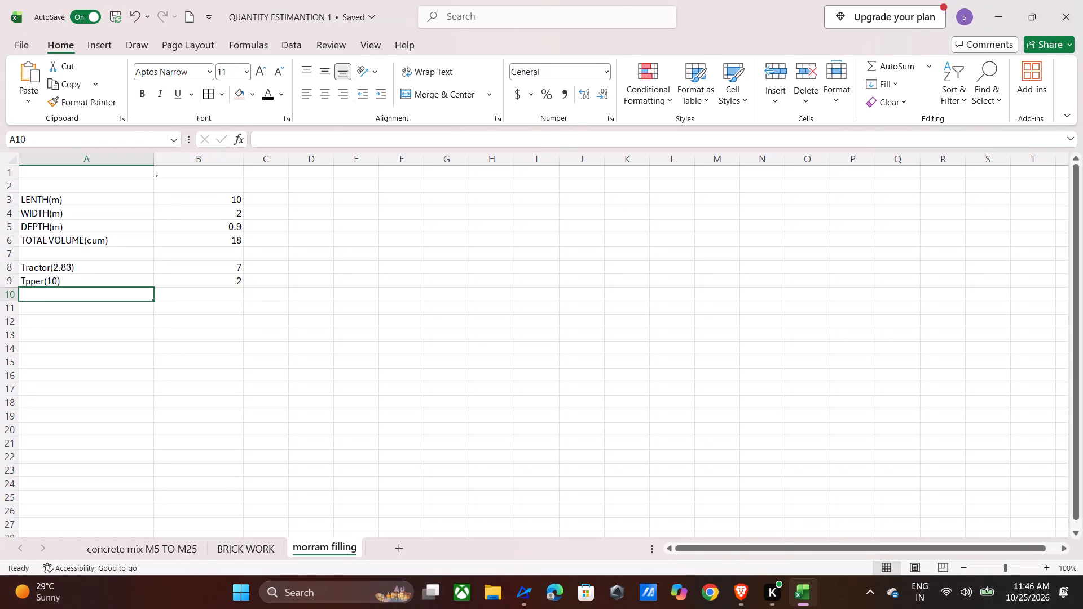
pyautogui.hotkey('shift', 't')
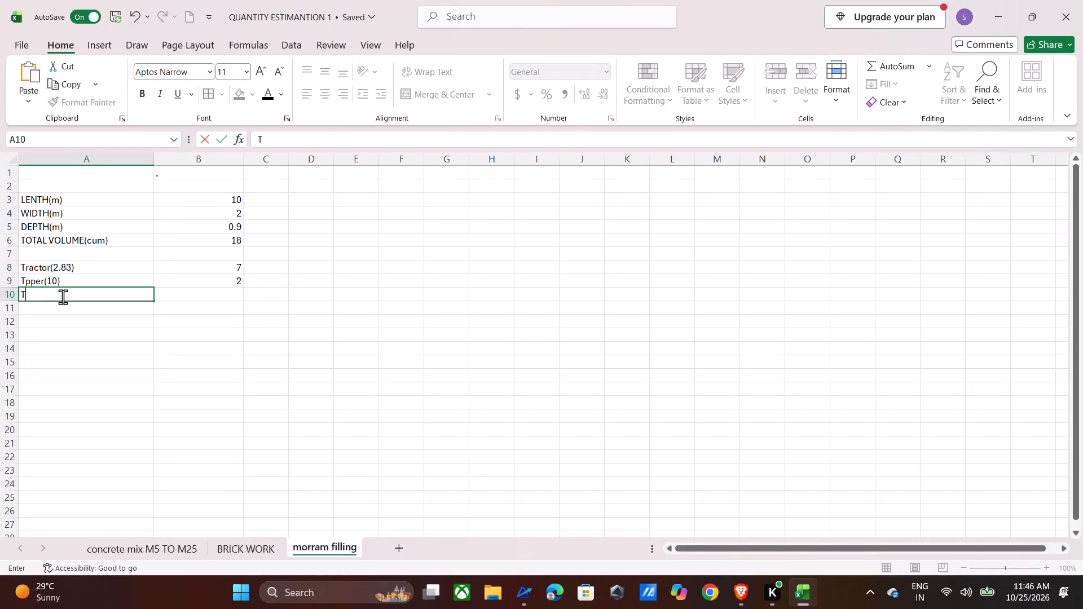
pyautogui.write('ract')
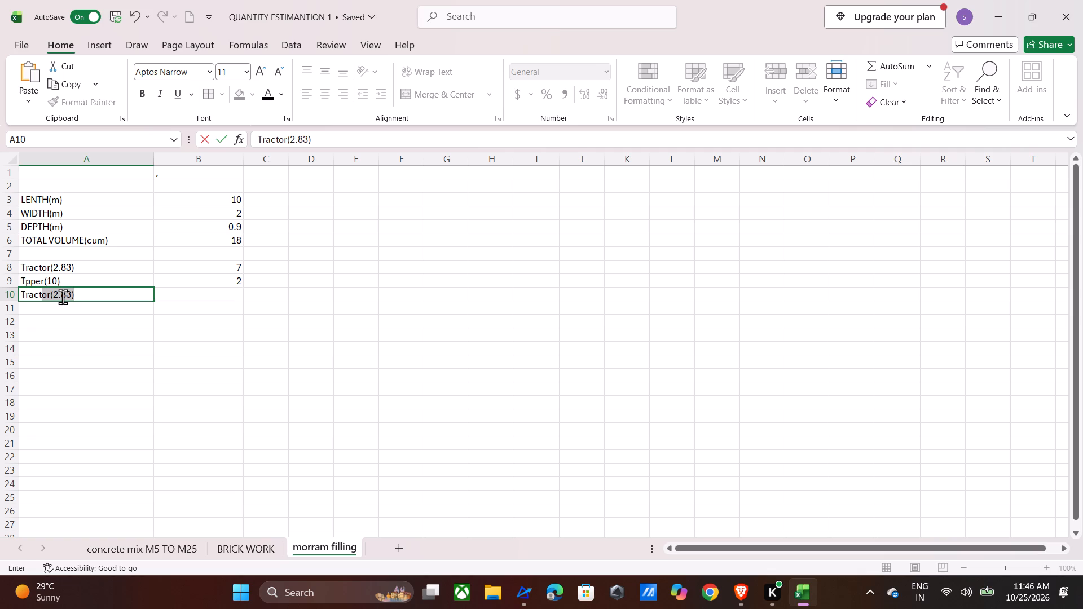
pyautogui.write('or')
pyautogui.press('space')
pyautogui.write('c')
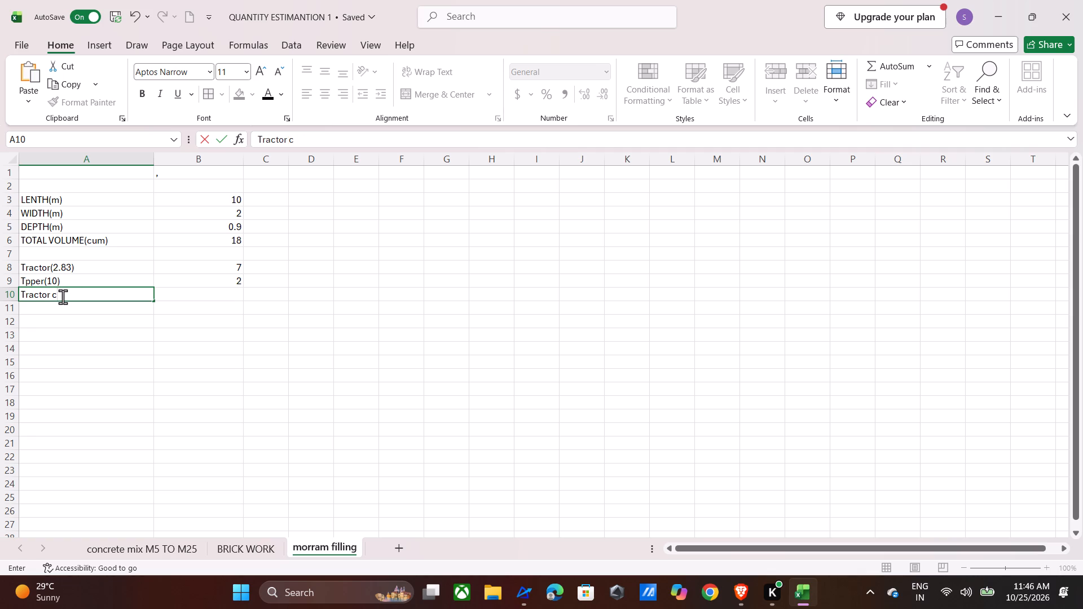
pyautogui.write('ost')
pyautogui.press('/')
pyautogui.press('p')
pyautogui.press('BackSpace')
pyautogui.write('trip')
pyautogui.click(172, 299)
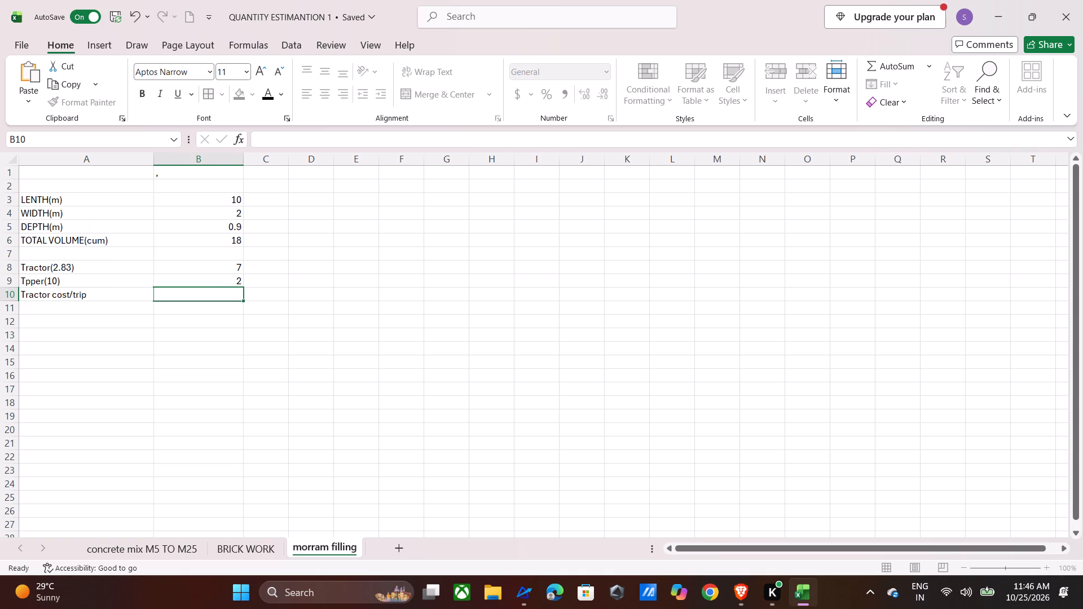
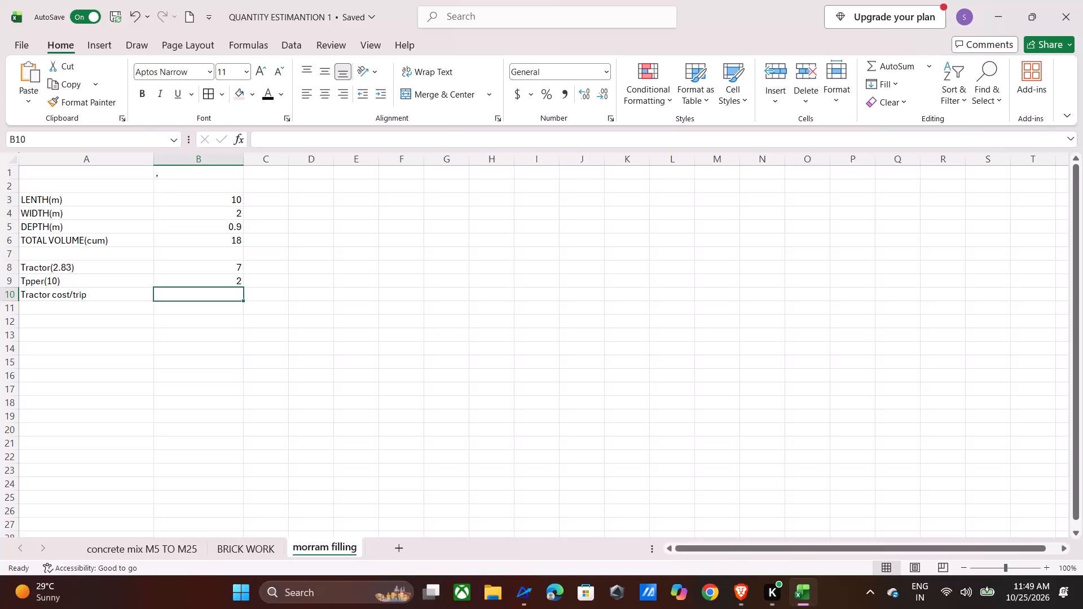
# Clear the Tractor cost/trip label from cell A10.
pyautogui.click(130, 299)
pyautogui.press('BackSpace')
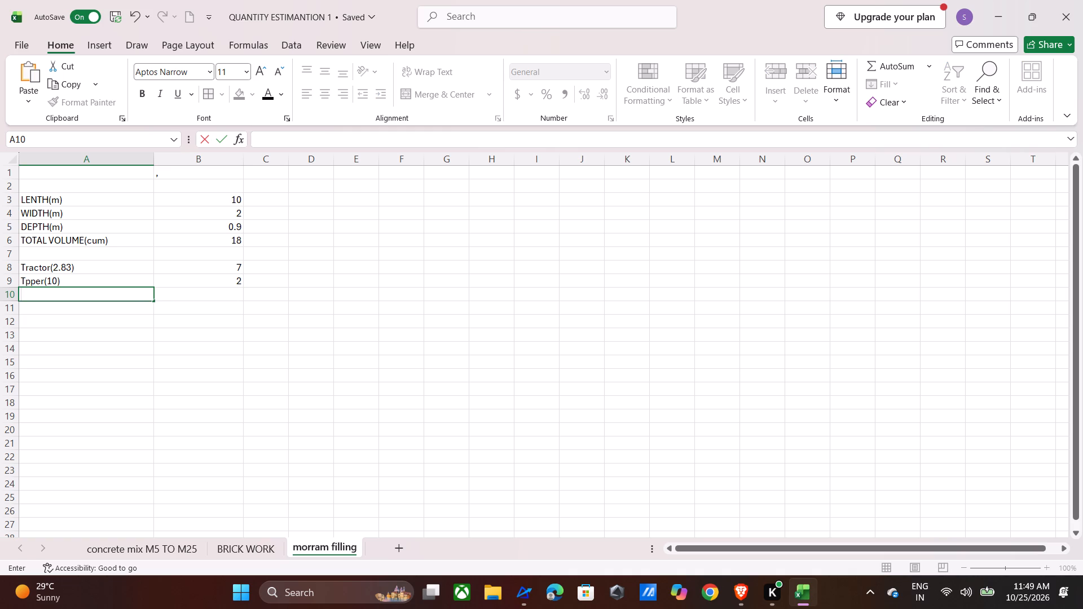
# Make the labels in cells A3 to A9, from LENTH(m) to Tpper(10), bold.
pyautogui.moveTo(24, 198); pyautogui.dragTo(124, 263)
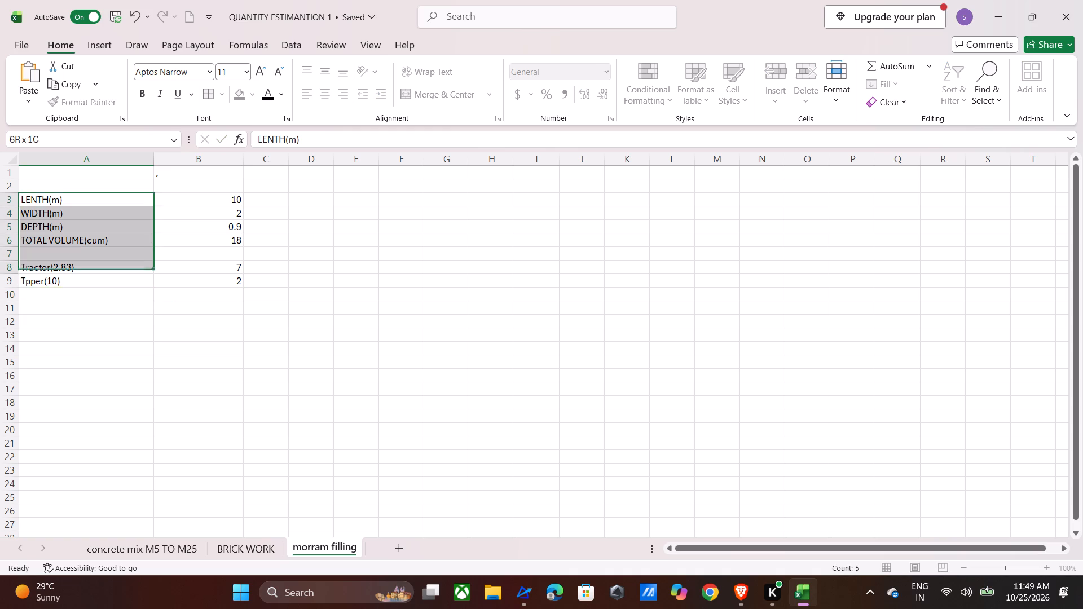
pyautogui.moveTo(124, 263); pyautogui.dragTo(133, 284)
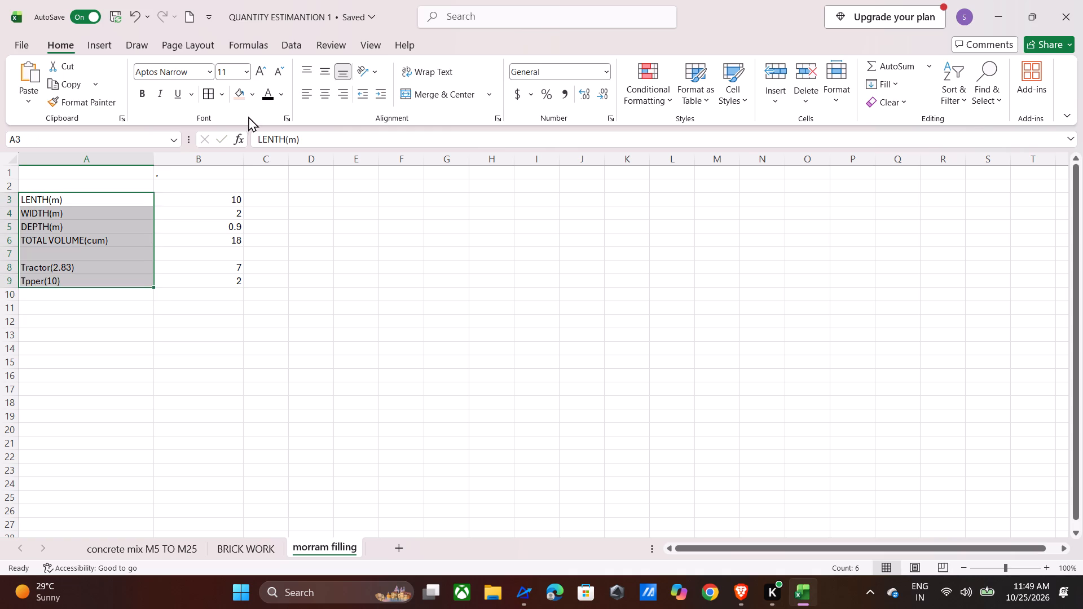
pyautogui.click(141, 94)
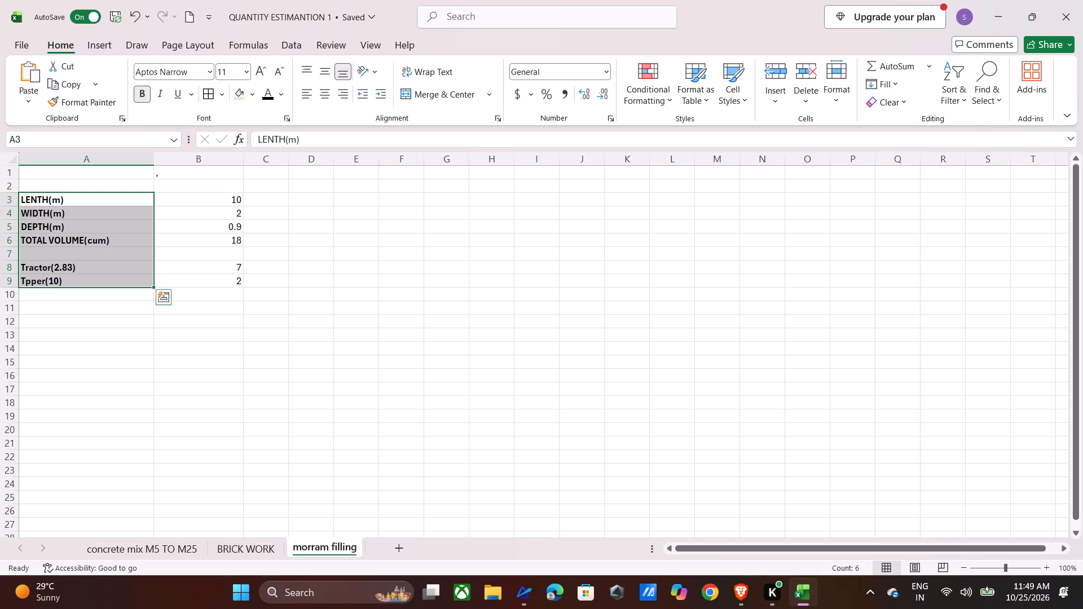
pyautogui.click(204, 373)
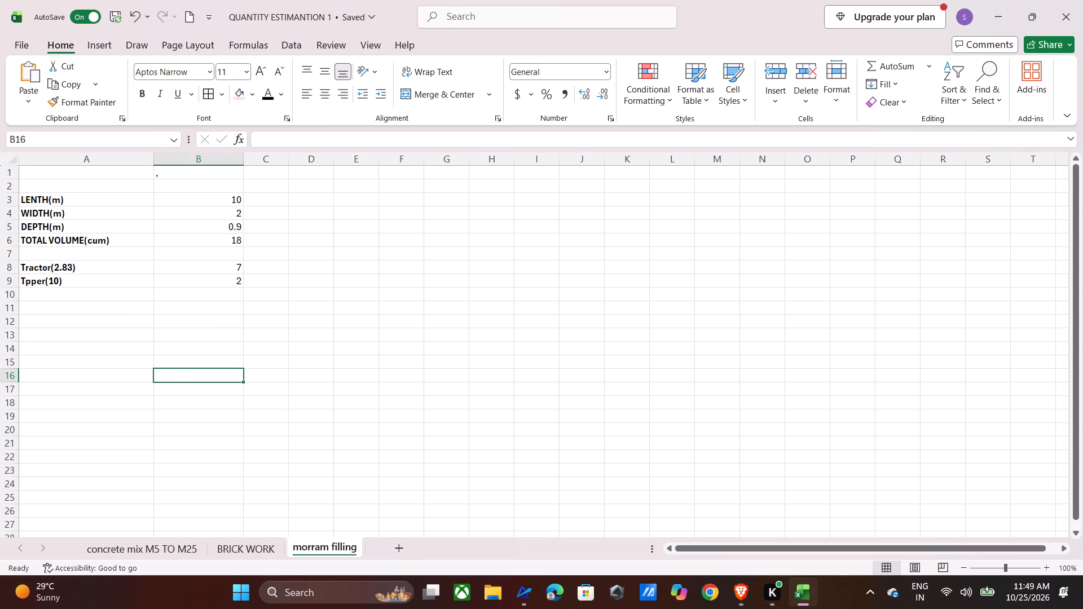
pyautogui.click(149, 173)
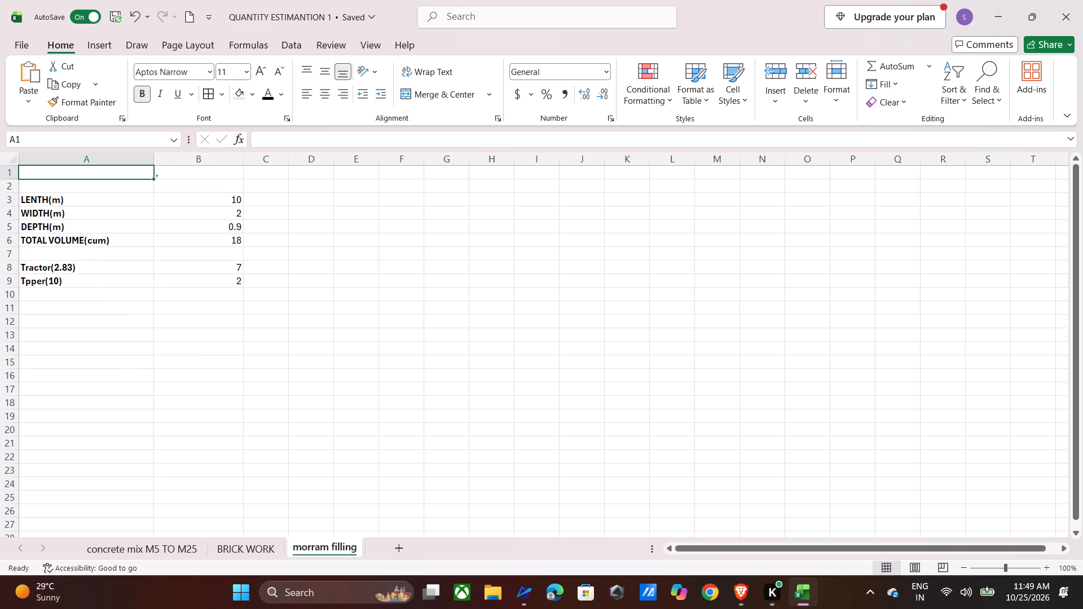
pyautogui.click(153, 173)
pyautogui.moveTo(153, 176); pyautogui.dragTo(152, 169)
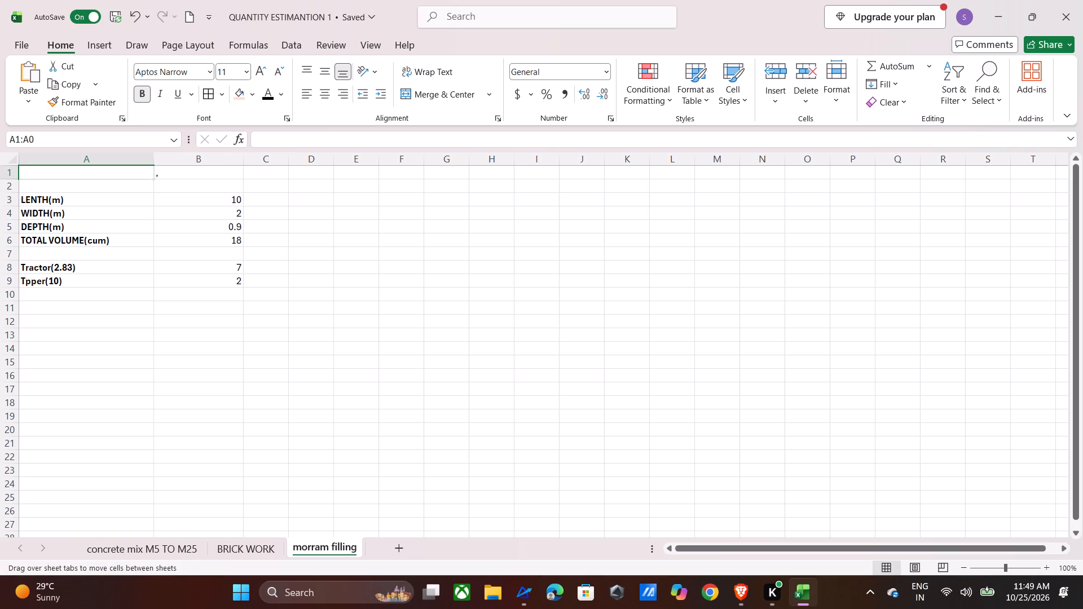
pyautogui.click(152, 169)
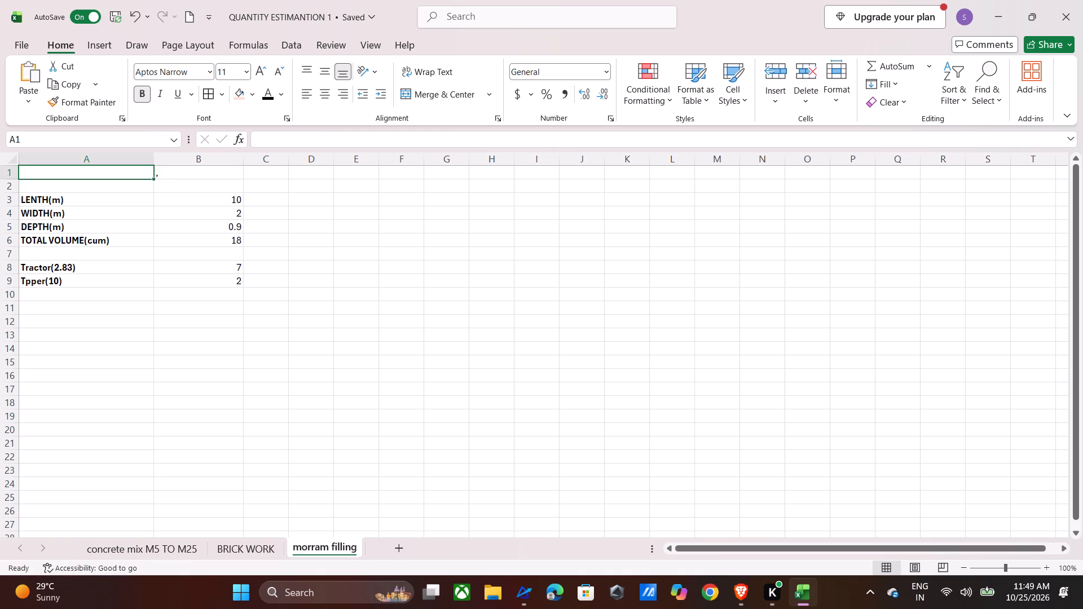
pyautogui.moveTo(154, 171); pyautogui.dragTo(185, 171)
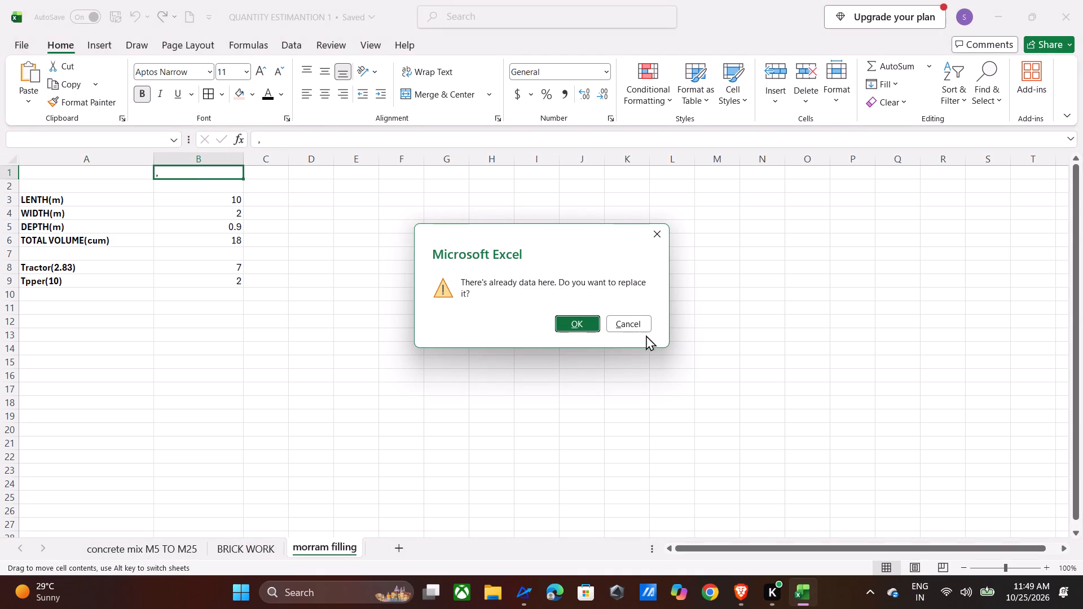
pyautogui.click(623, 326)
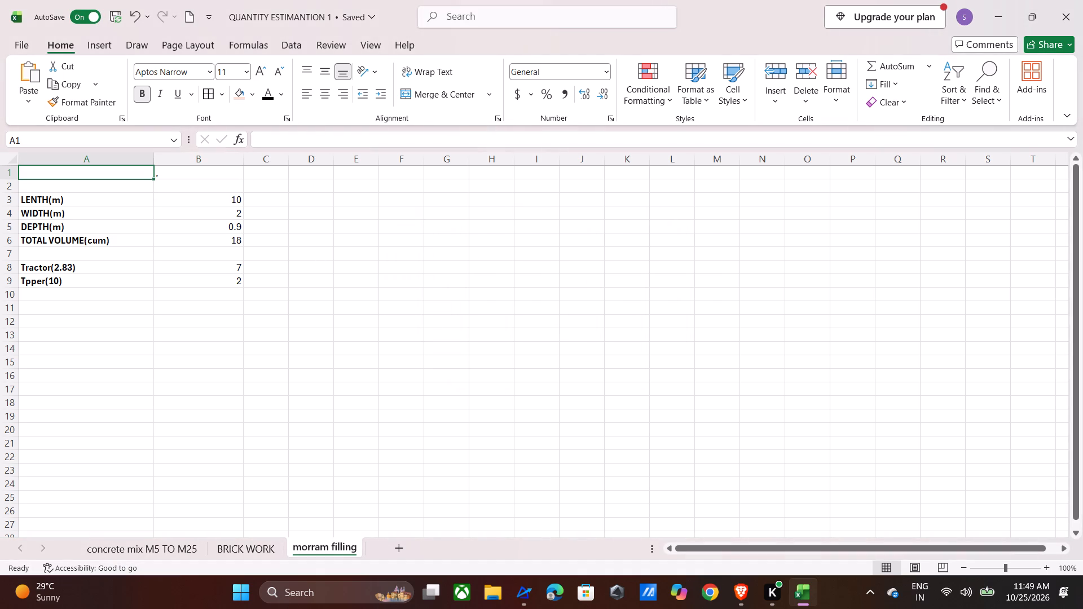
# Narrow columns A and B so they fit the labels and values more closely.
pyautogui.moveTo(151, 158); pyautogui.dragTo(132, 159)
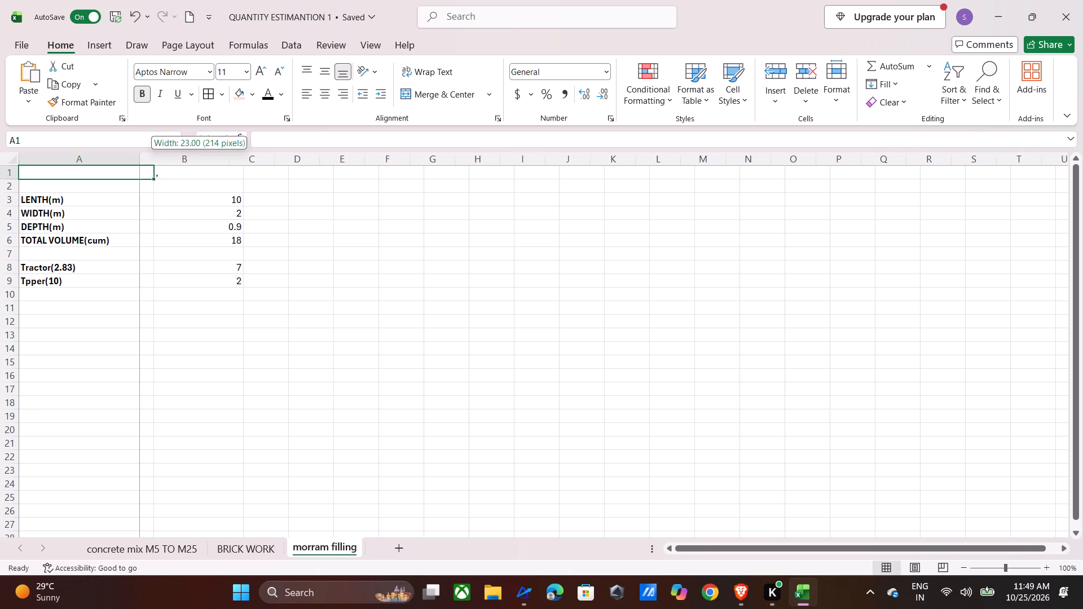
pyautogui.moveTo(132, 159); pyautogui.dragTo(121, 160)
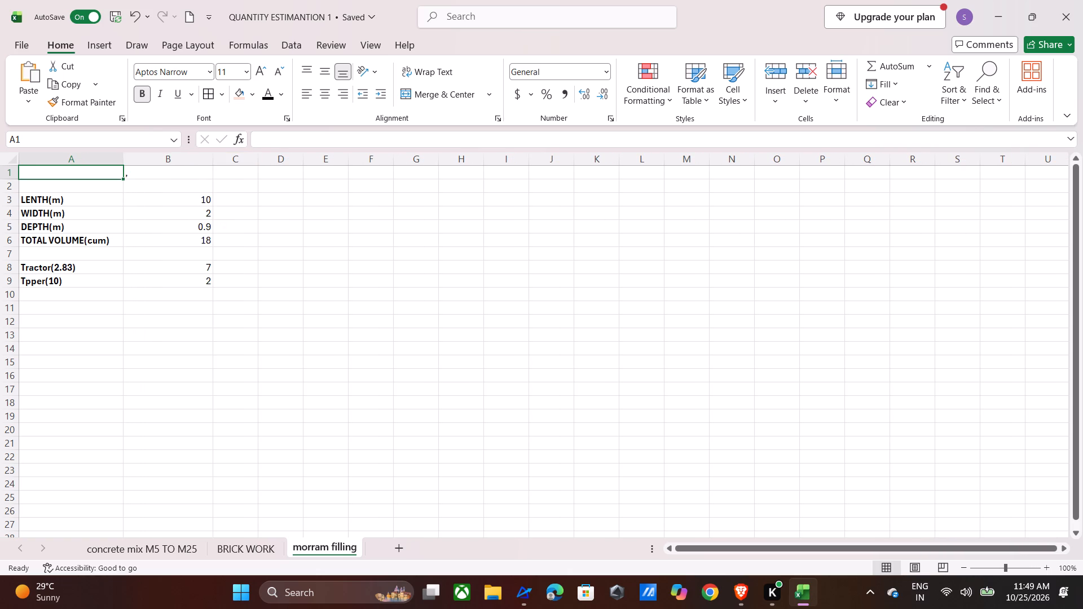
pyautogui.moveTo(209, 160); pyautogui.dragTo(183, 160)
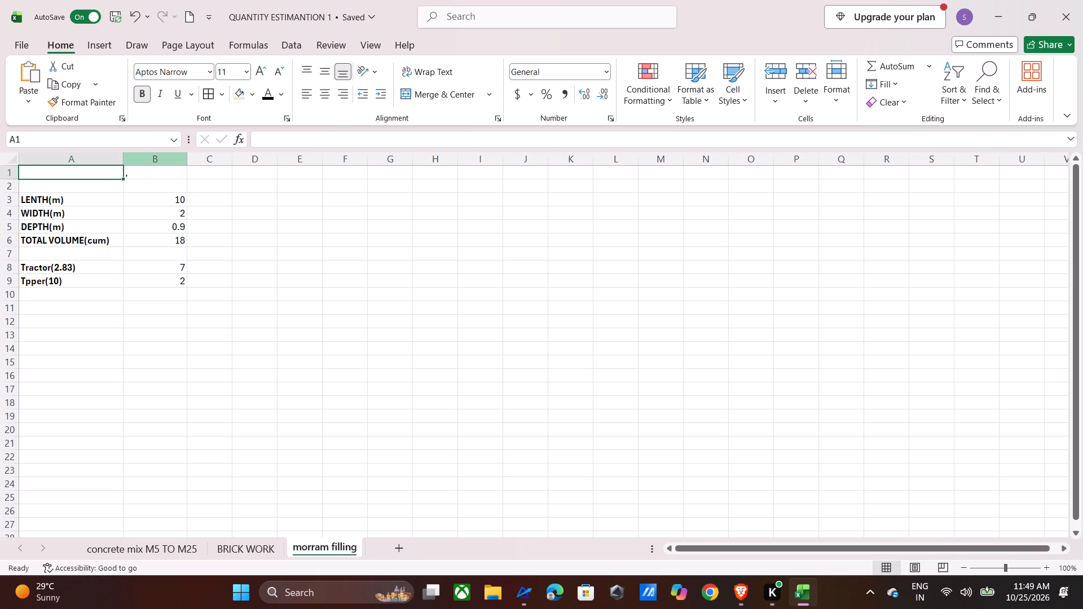
# Enter the title MORRAM CALCULATION FOR BACKFILLING in cell A1.
pyautogui.click(110, 173)
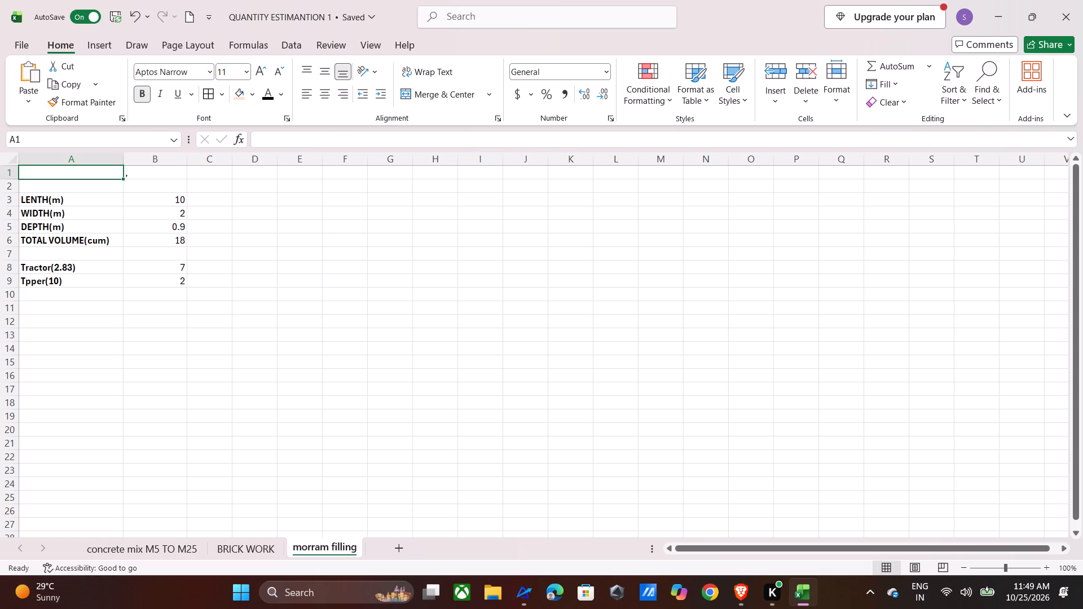
pyautogui.write('mo')
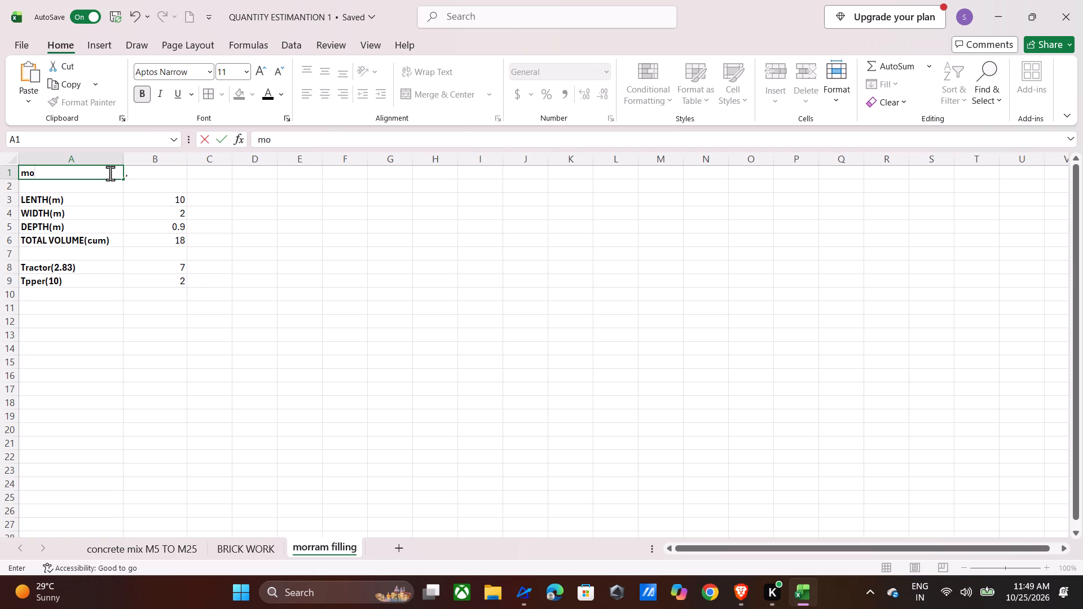
pyautogui.press('BackSpace')
pyautogui.press('BackSpace')
pyautogui.write('MO')
pyautogui.write('RRAM')
pyautogui.press('space')
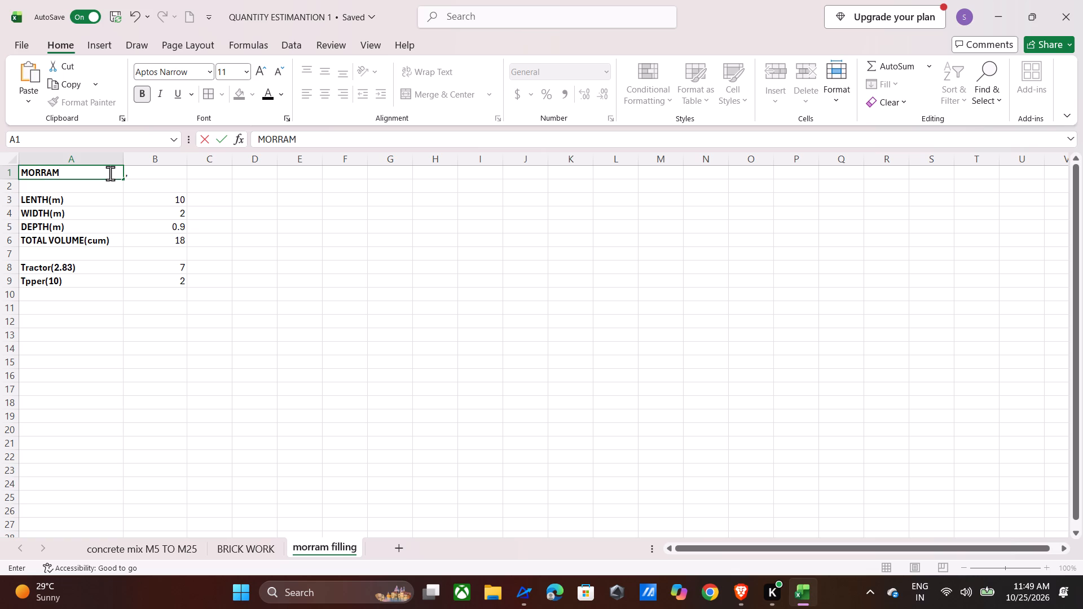
pyautogui.press('c')
pyautogui.write('AL')
pyautogui.write('CULATION')
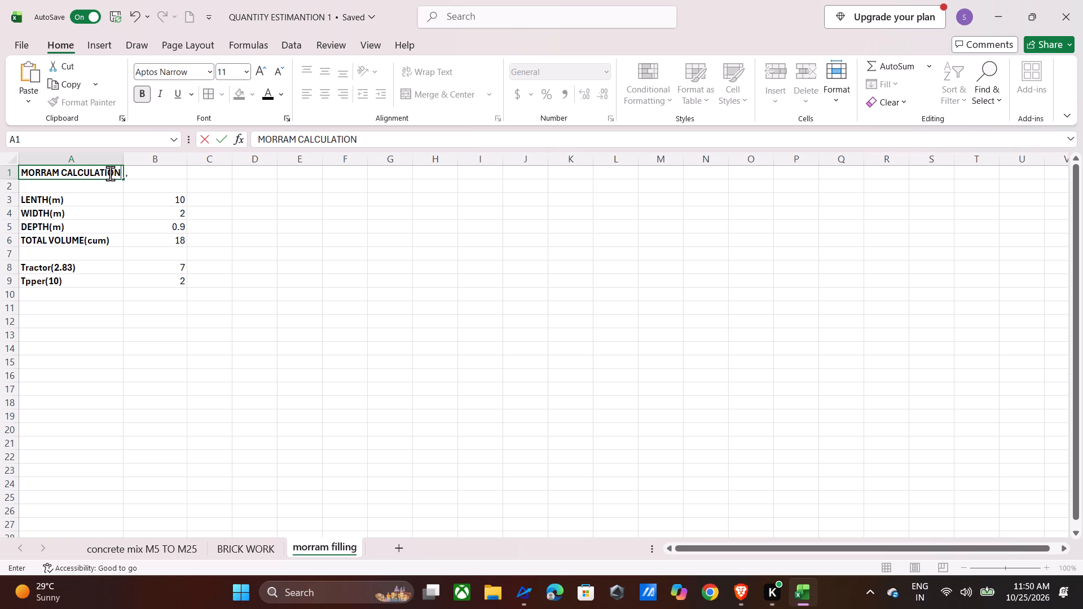
pyautogui.write('FOR')
pyautogui.press('space')
pyautogui.press('BackSpace')
pyautogui.press('BackSpace')
pyautogui.press('BackSpace')
pyautogui.press('BackSpace')
pyautogui.press('space')
pyautogui.write('FOR')
pyautogui.press('space')
pyautogui.write('BA')
pyautogui.write('CK')
pyautogui.write('FILLING')
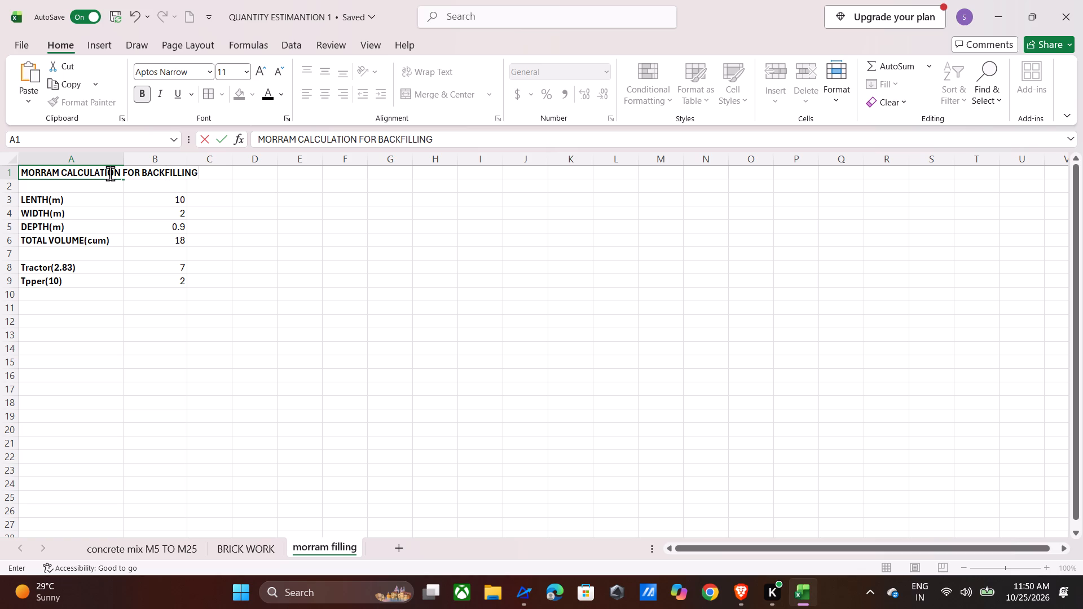
pyautogui.press('Return')
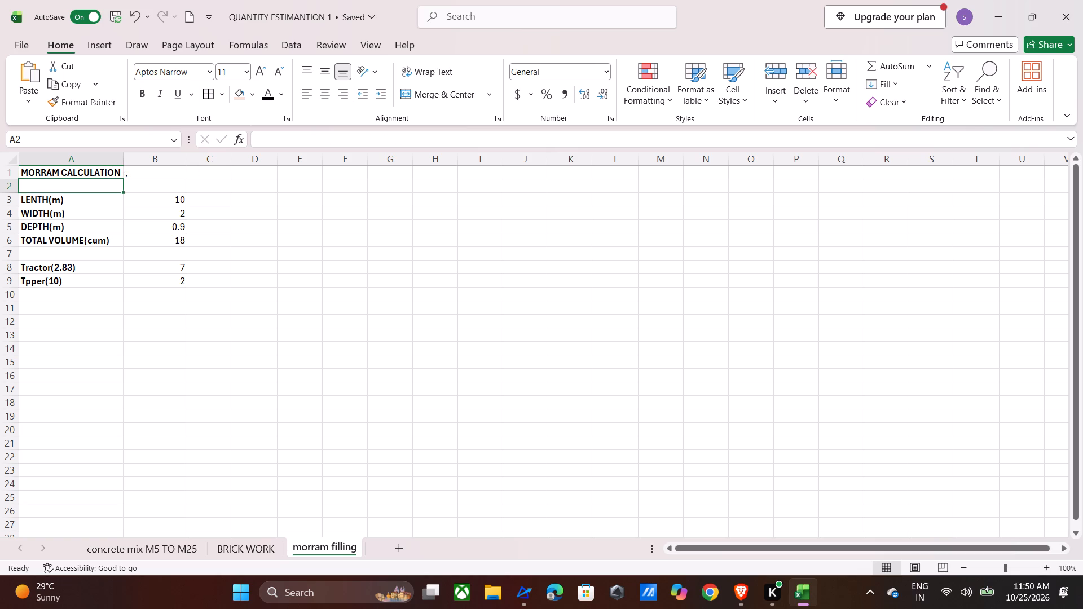
# Wrap the title text in cell A1 so it fits on multiple lines within the column.
pyautogui.click(123, 171)
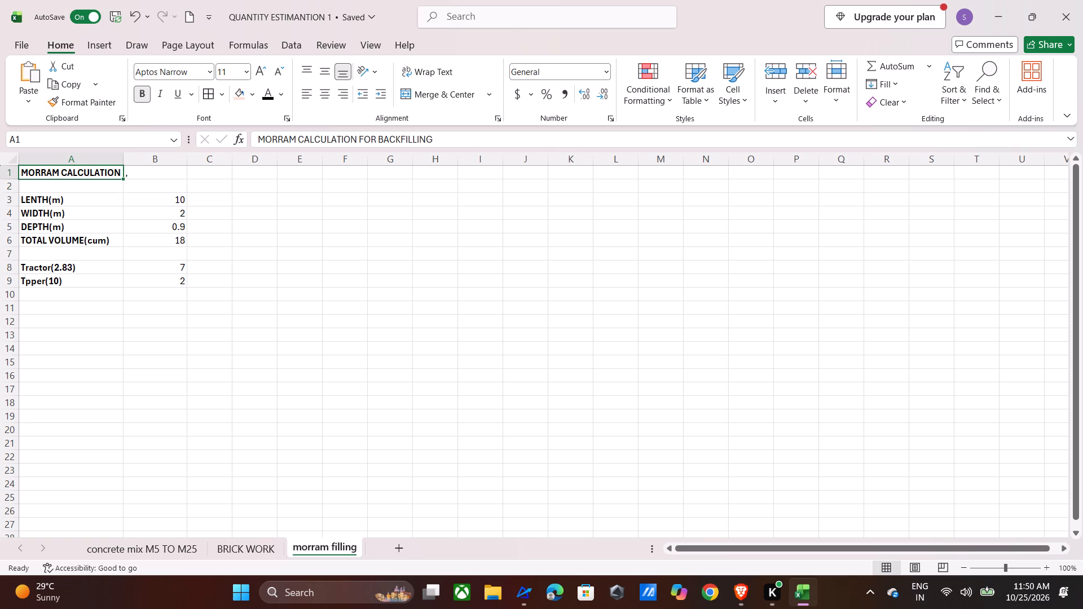
pyautogui.click(440, 66)
pyautogui.click(440, 66)
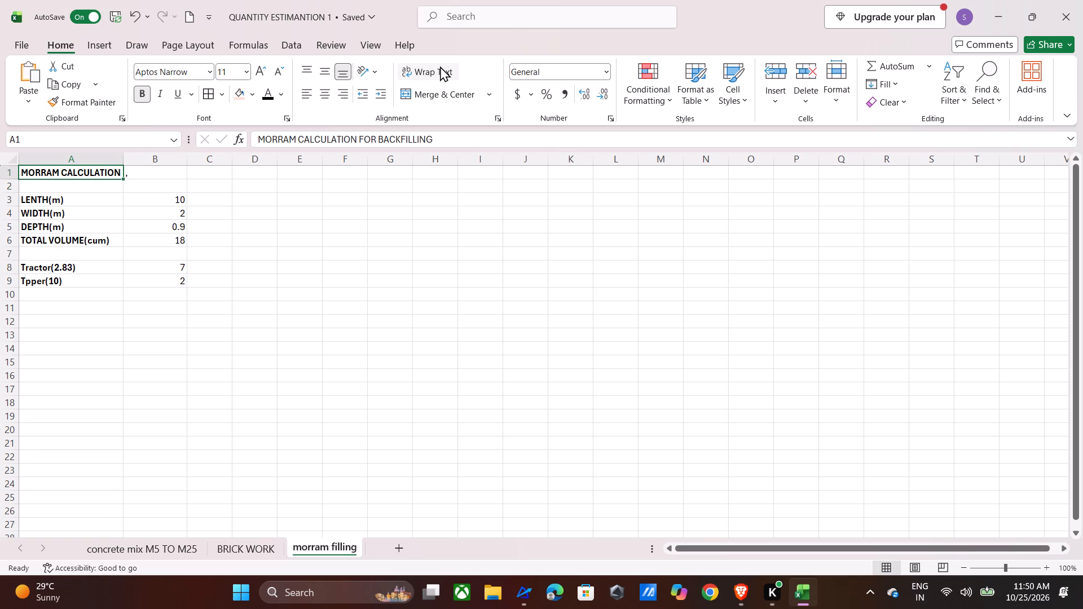
pyautogui.click(440, 66)
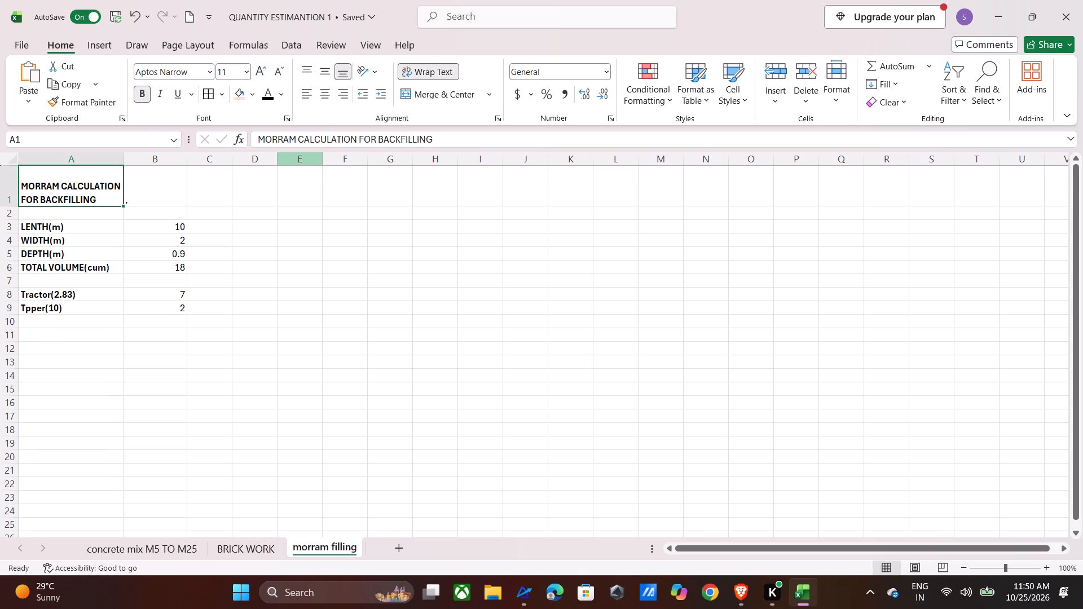
pyautogui.moveTo(125, 191); pyautogui.dragTo(152, 191)
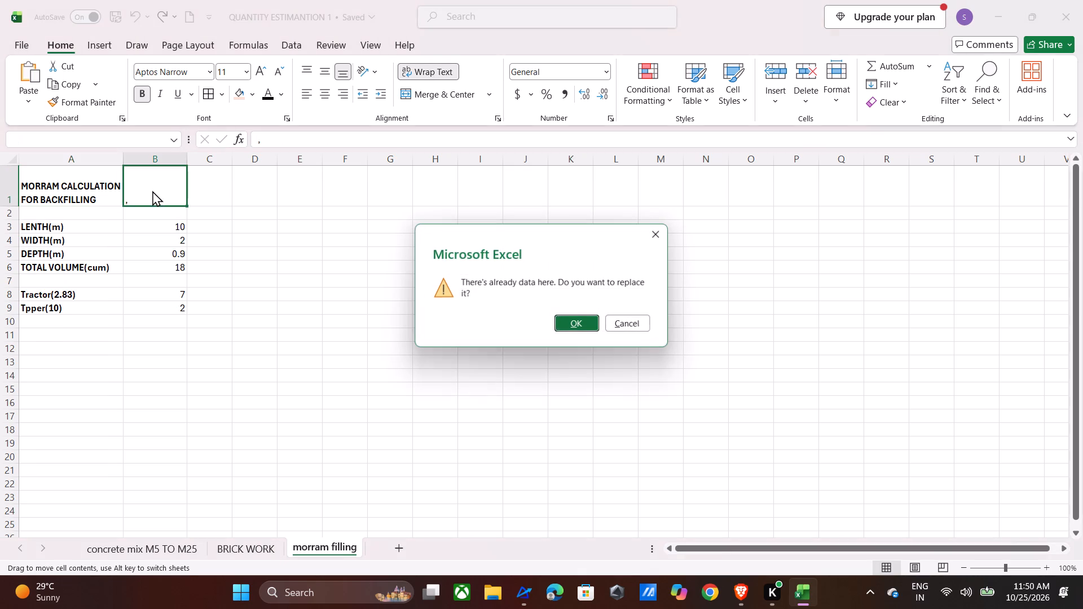
pyautogui.click(657, 232)
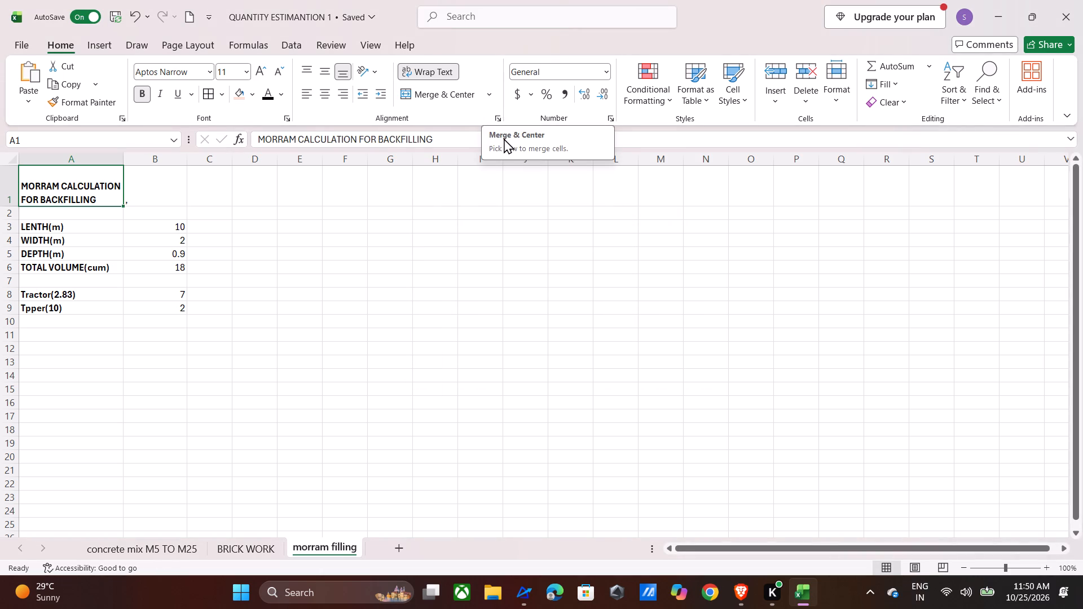
# Align the title in cell A1 to the top of the cell and centre it horizontally.
pyautogui.click(504, 138)
pyautogui.click(447, 92)
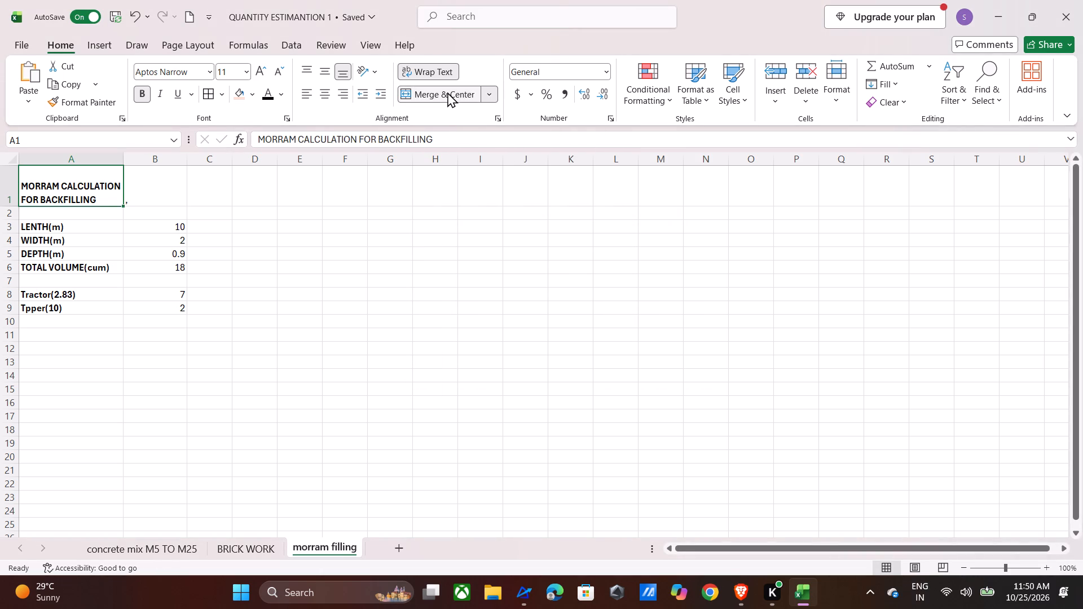
pyautogui.click(305, 68)
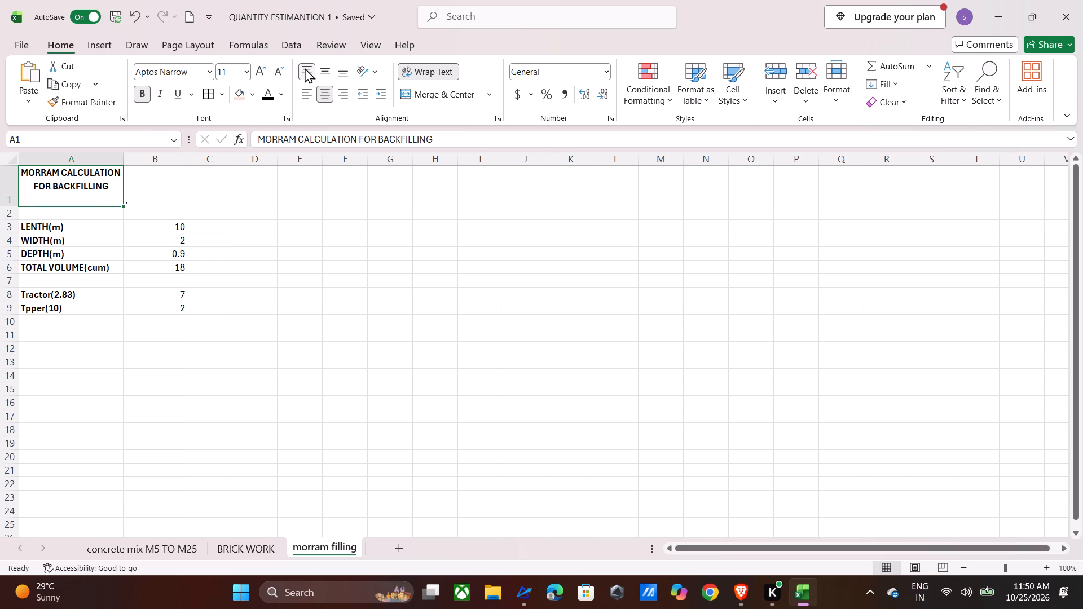
pyautogui.click(307, 86)
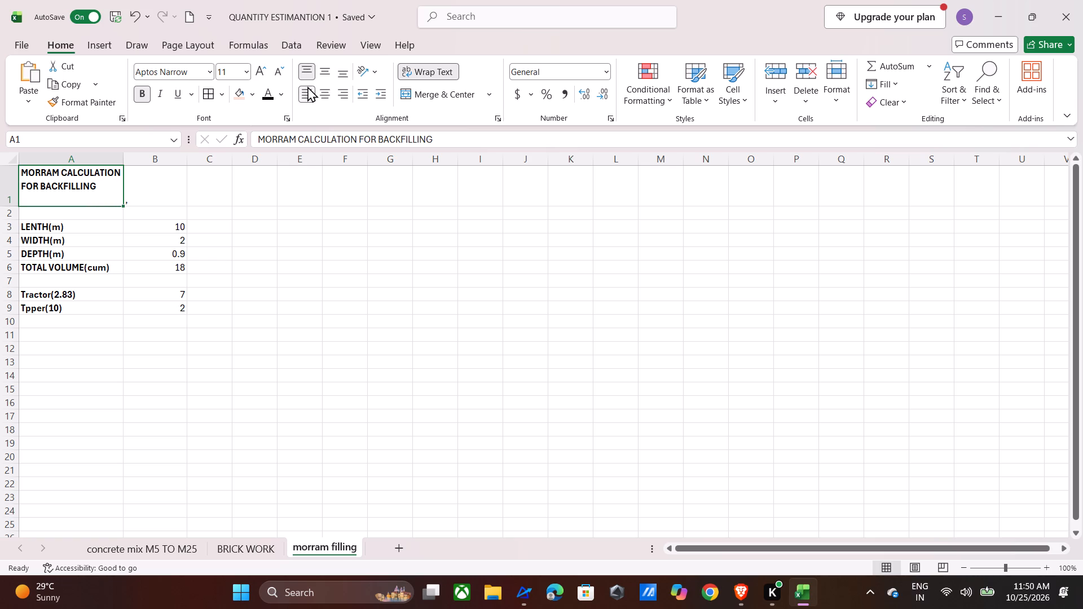
pyautogui.click(326, 97)
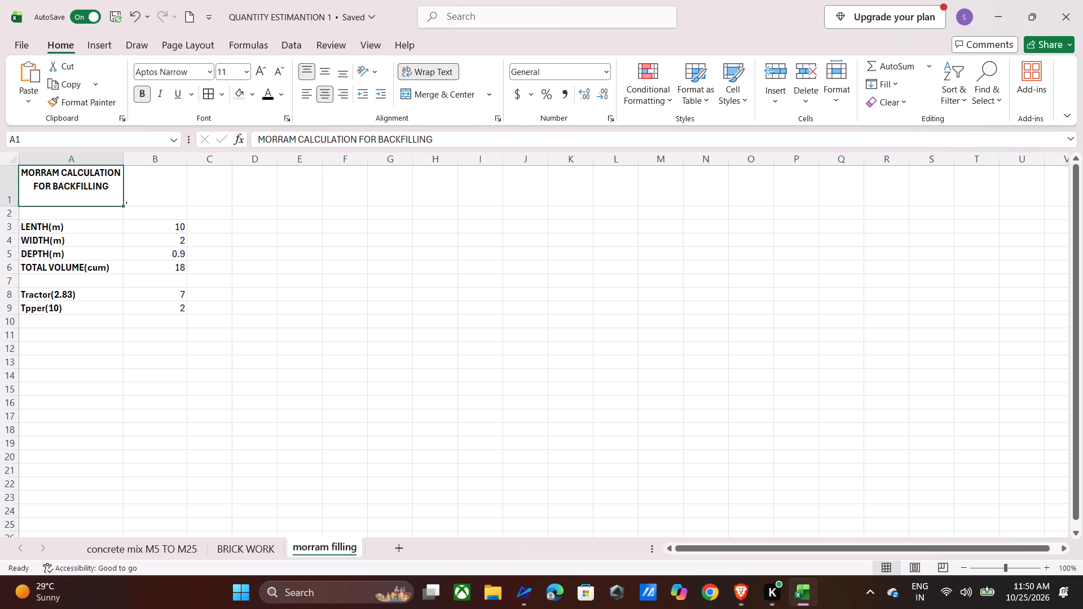
# Switch to the browser and look through the short videos on resizing cells, rows and columns in Excel.
pyautogui.click(743, 594)
pyautogui.click(587, 453)
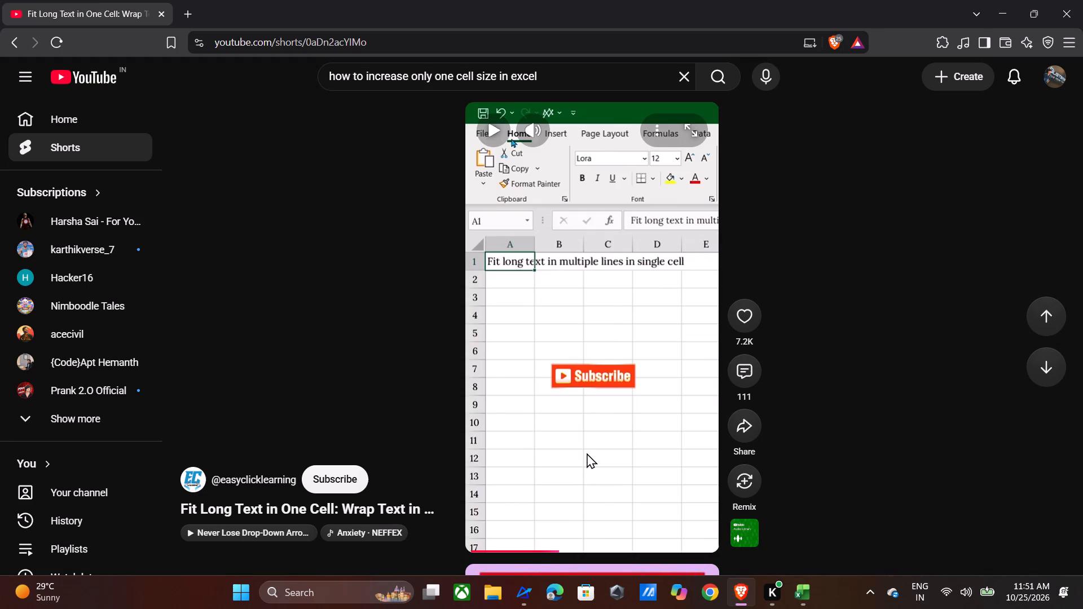
pyautogui.scroll(-3, 577, 397)
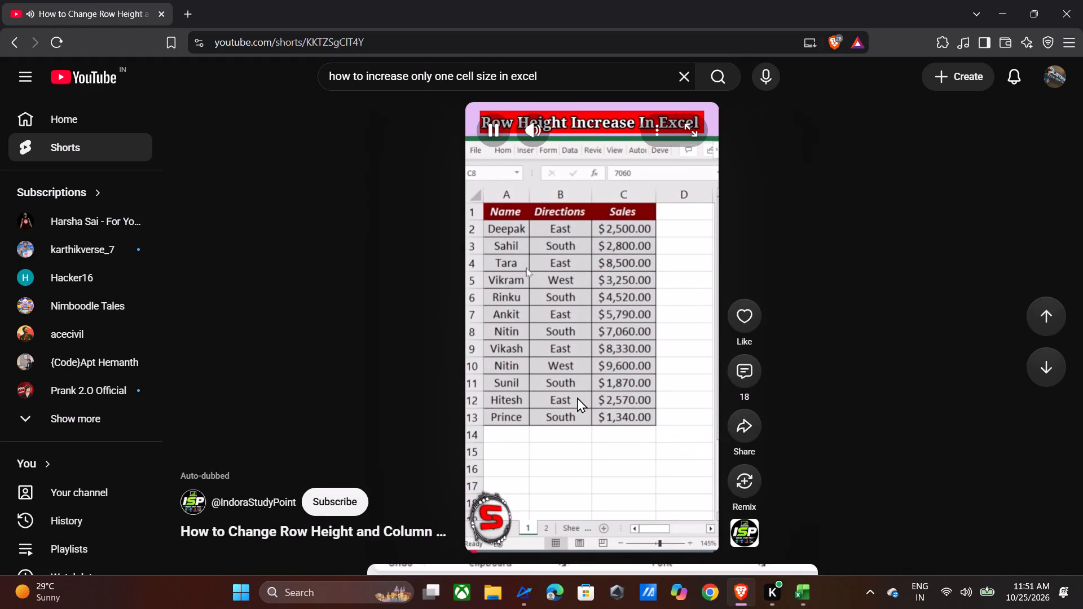
pyautogui.scroll(-3, 577, 397)
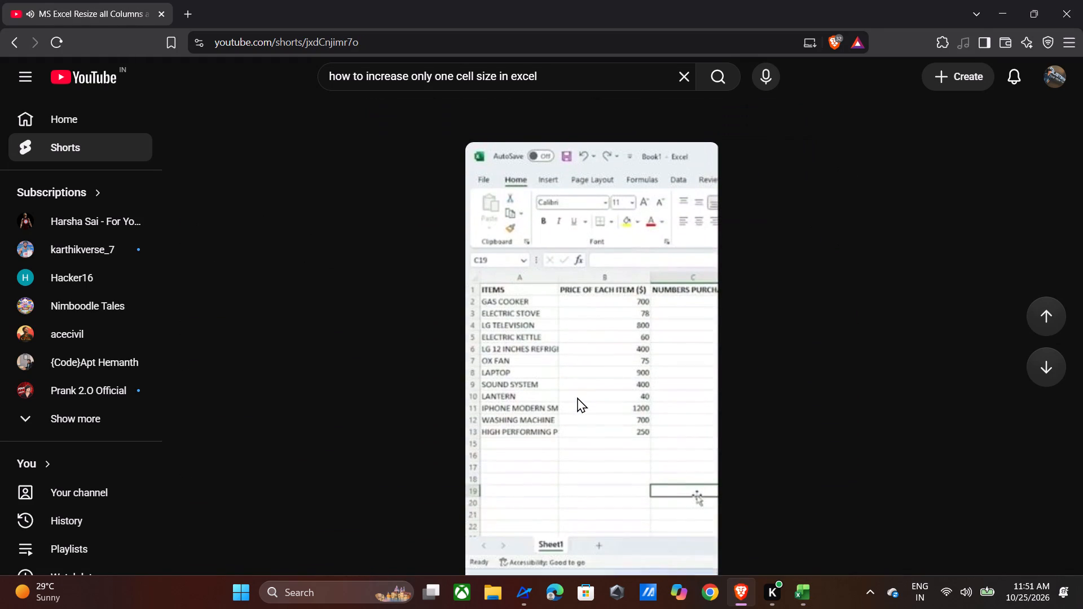
pyautogui.scroll(-1, 577, 397)
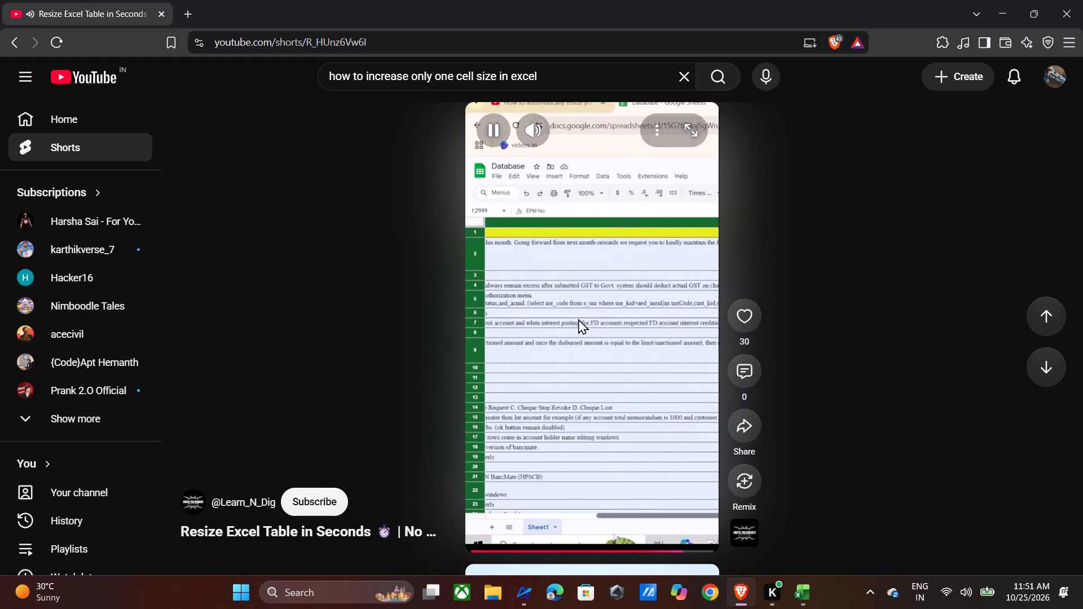
pyautogui.scroll(-2, 578, 319)
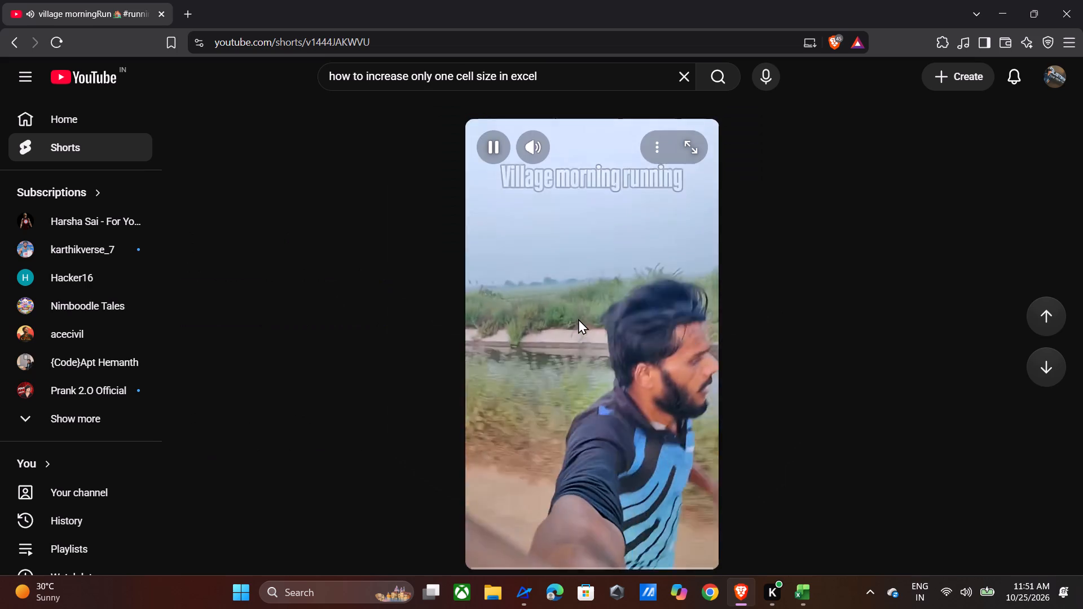
pyautogui.doubleClick(578, 319)
pyautogui.scroll(-1, 578, 319)
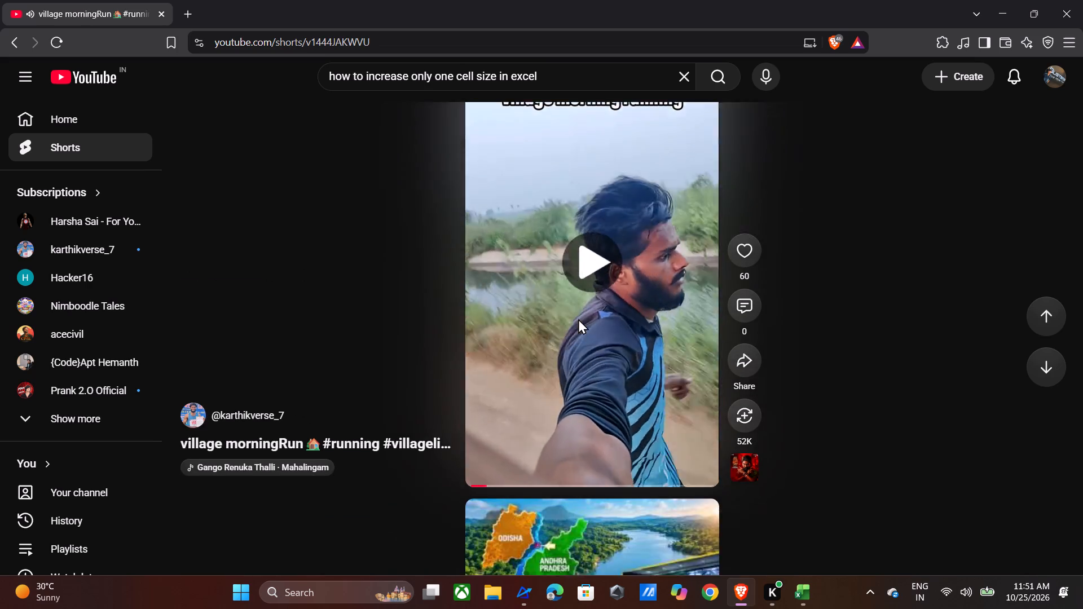
pyautogui.scroll(-2, 578, 319)
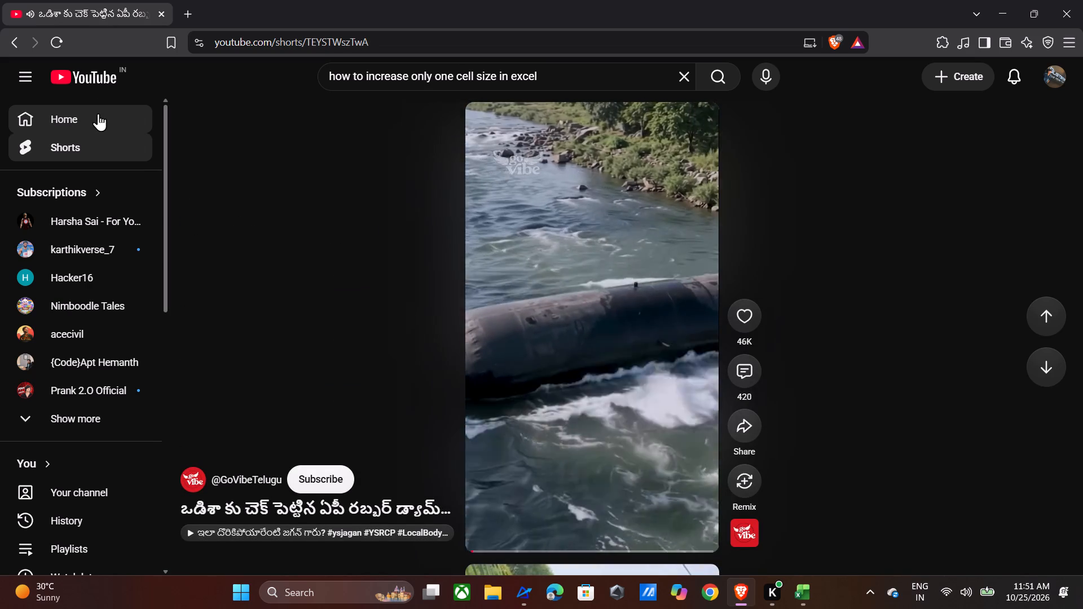
# Return to the YouTube home page, rerun the search for increasing only one cell size in Excel, and watch the first video.
pyautogui.click(98, 113)
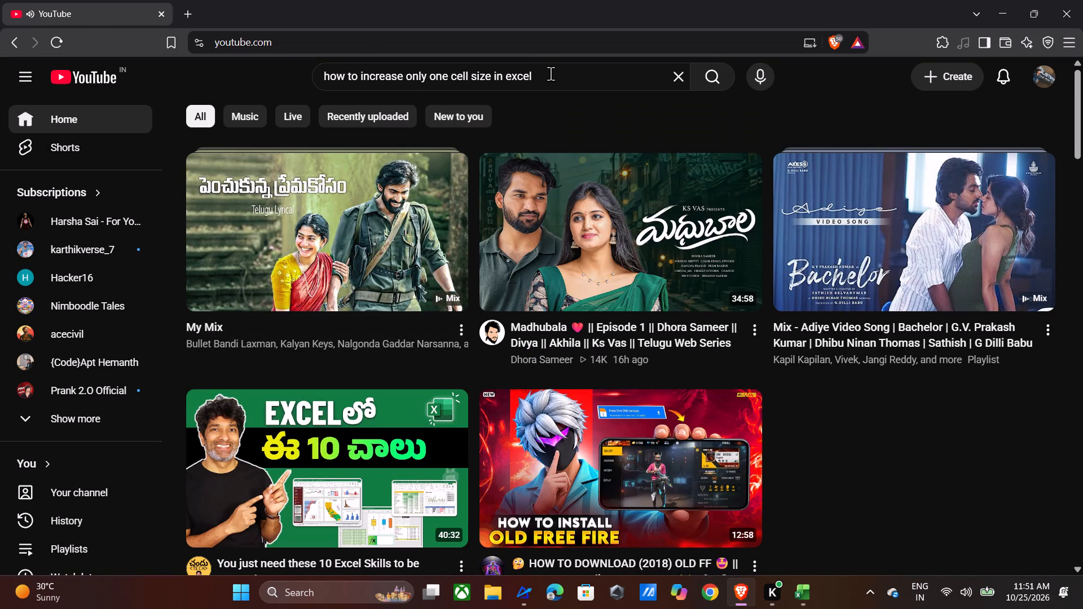
pyautogui.click(723, 79)
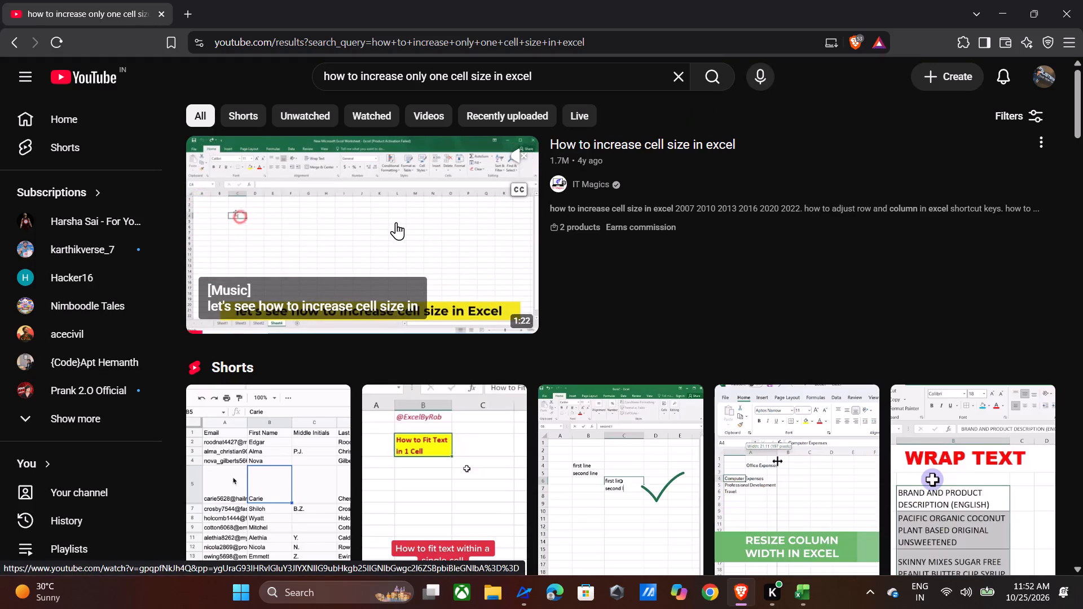
pyautogui.click(527, 156)
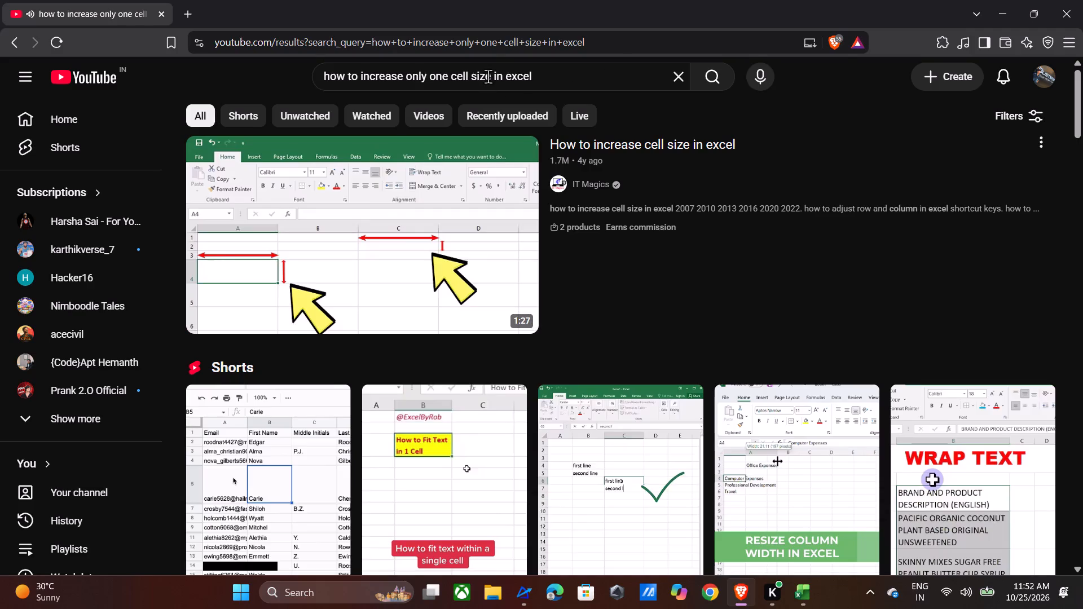
# Search YouTube for how to increase only one cell BOX size in excel and watch the short tutorial on merging cells.
pyautogui.click(469, 74)
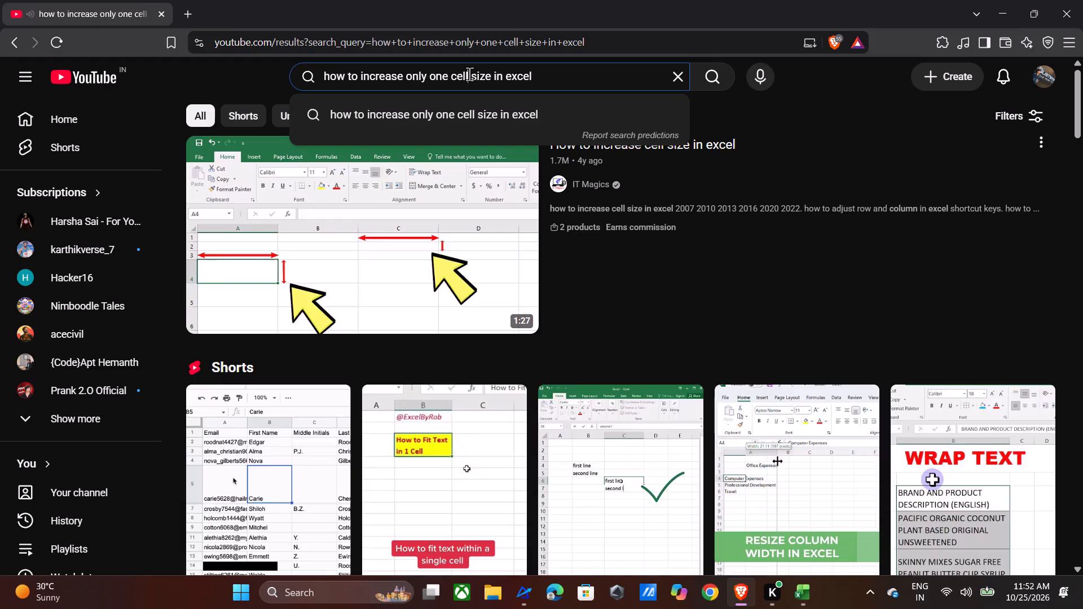
pyautogui.press('space')
pyautogui.write('BOX')
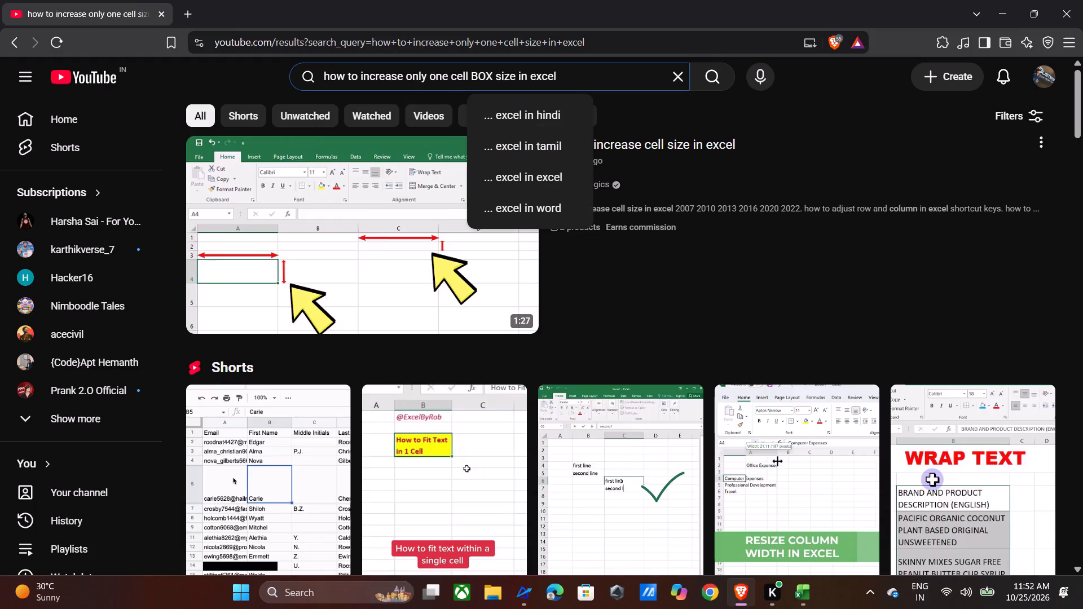
pyautogui.press('Return')
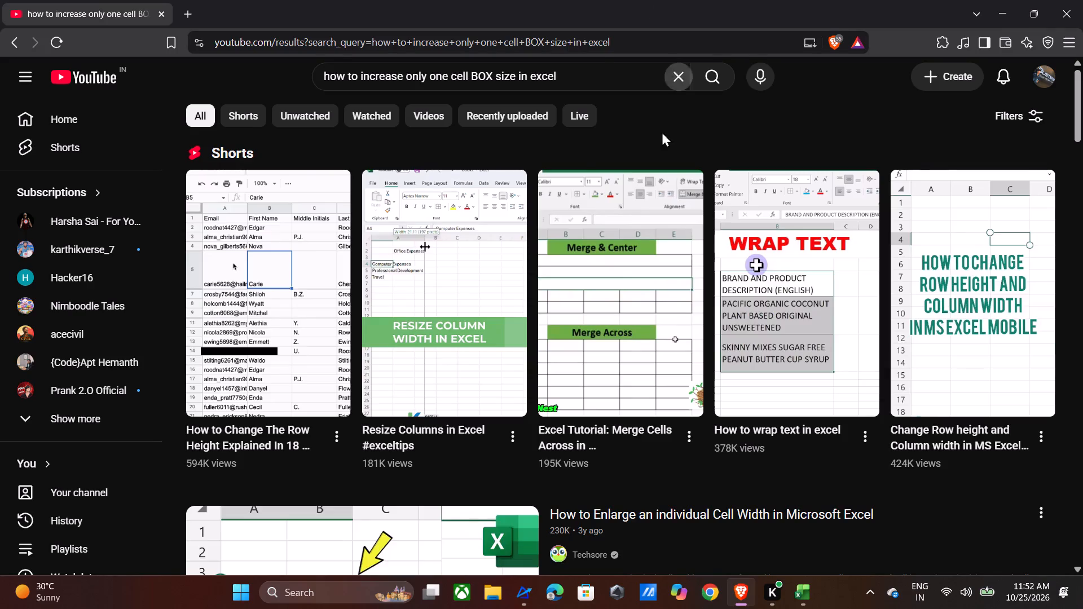
pyautogui.click(637, 317)
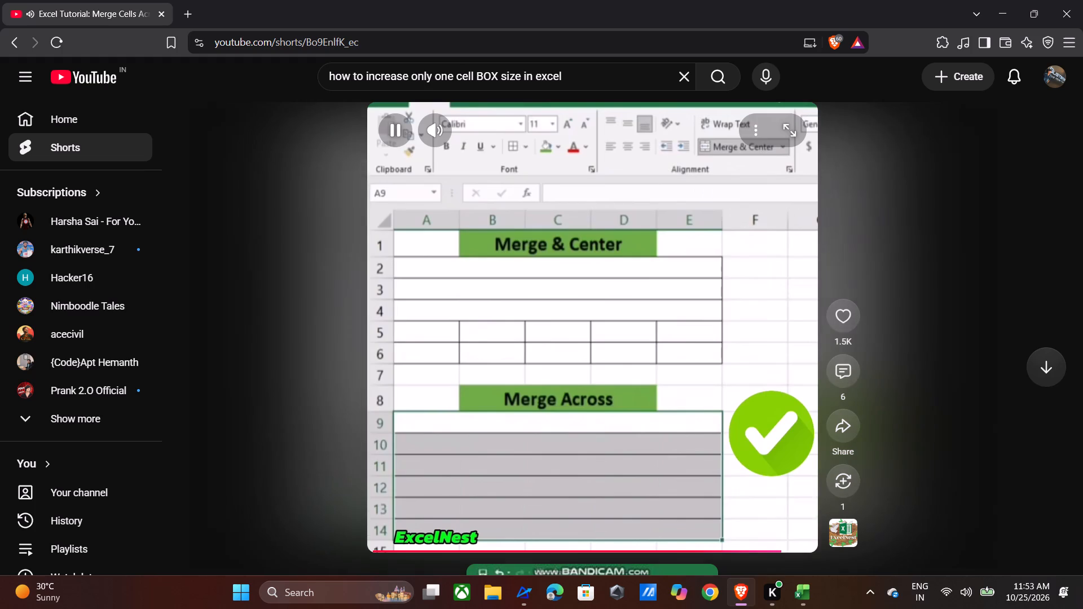
pyautogui.click(530, 426)
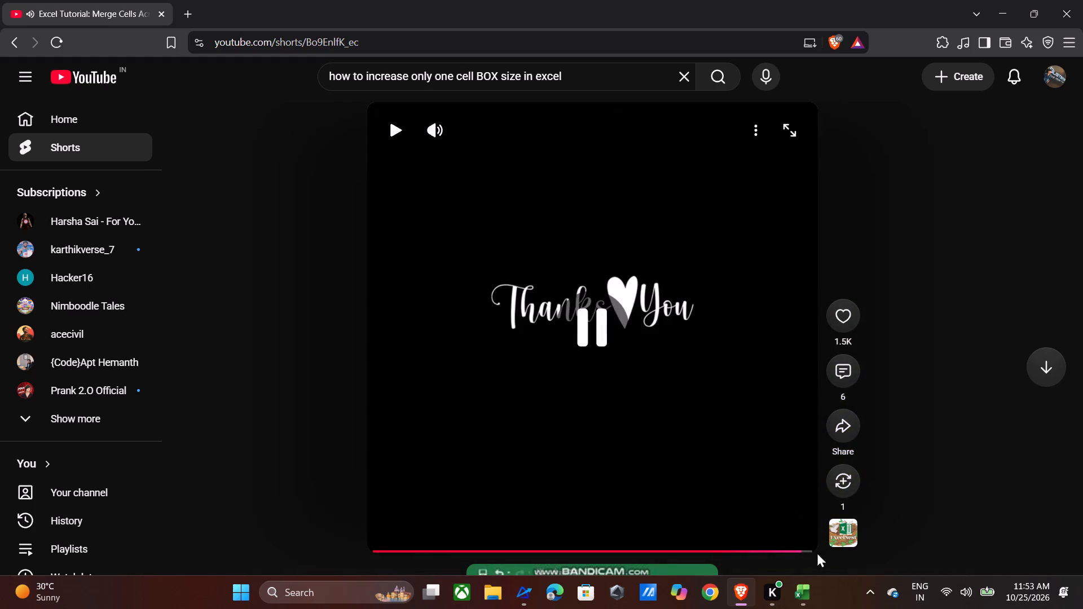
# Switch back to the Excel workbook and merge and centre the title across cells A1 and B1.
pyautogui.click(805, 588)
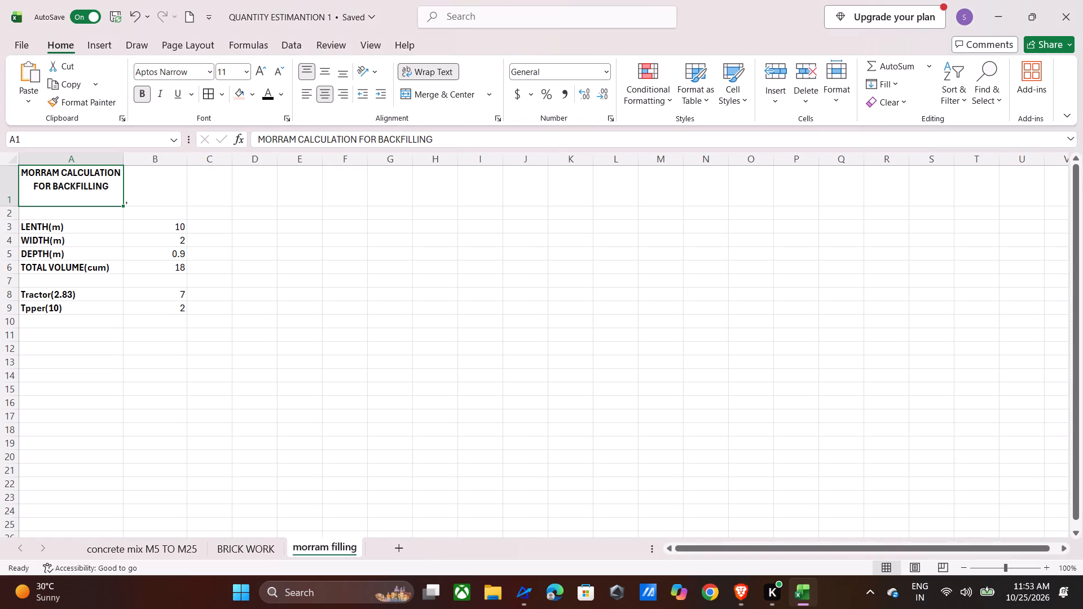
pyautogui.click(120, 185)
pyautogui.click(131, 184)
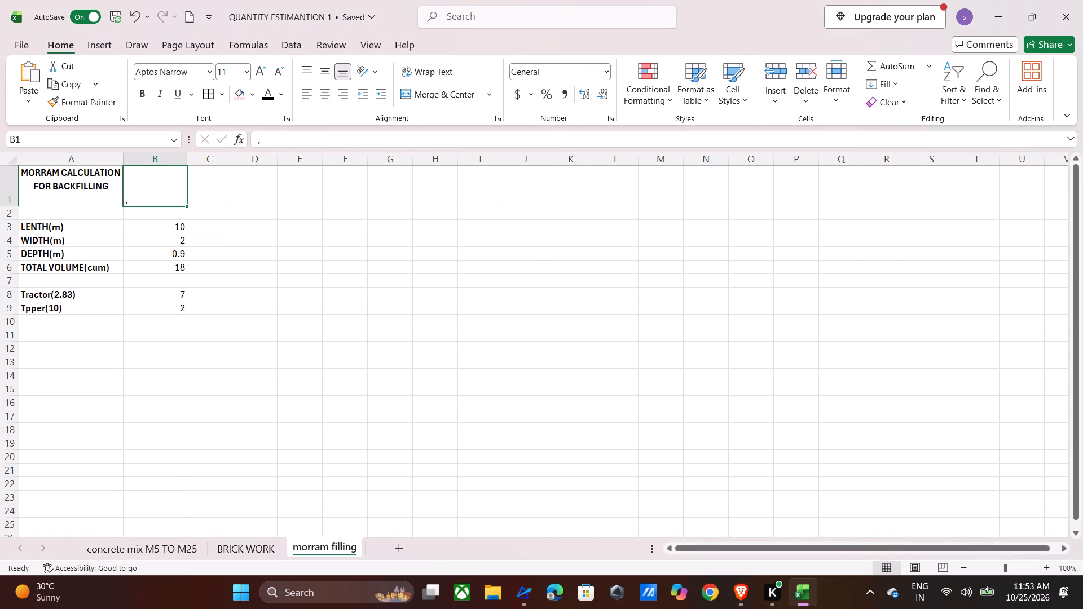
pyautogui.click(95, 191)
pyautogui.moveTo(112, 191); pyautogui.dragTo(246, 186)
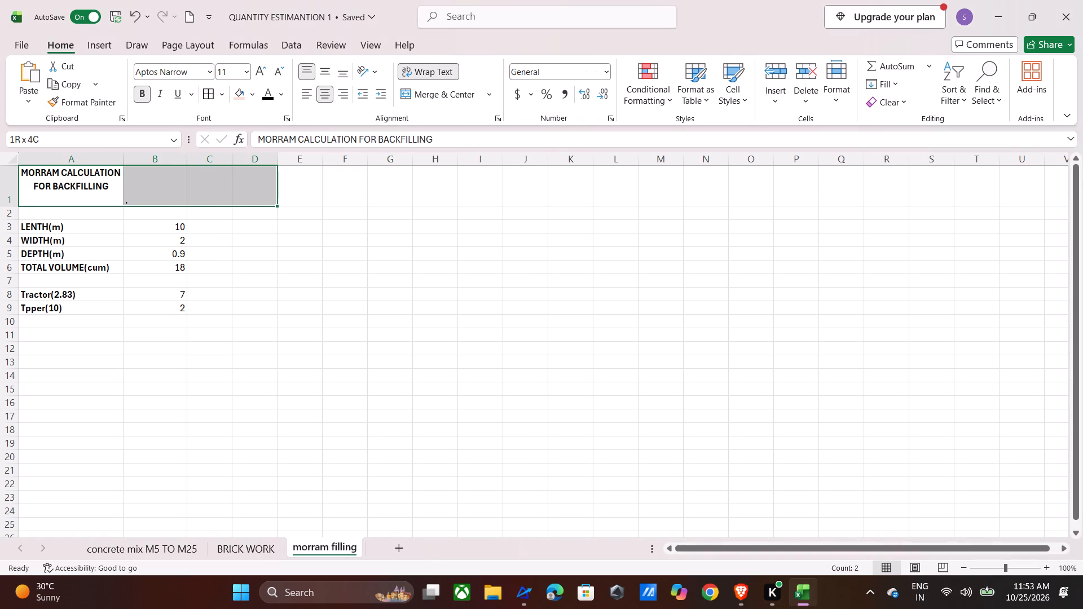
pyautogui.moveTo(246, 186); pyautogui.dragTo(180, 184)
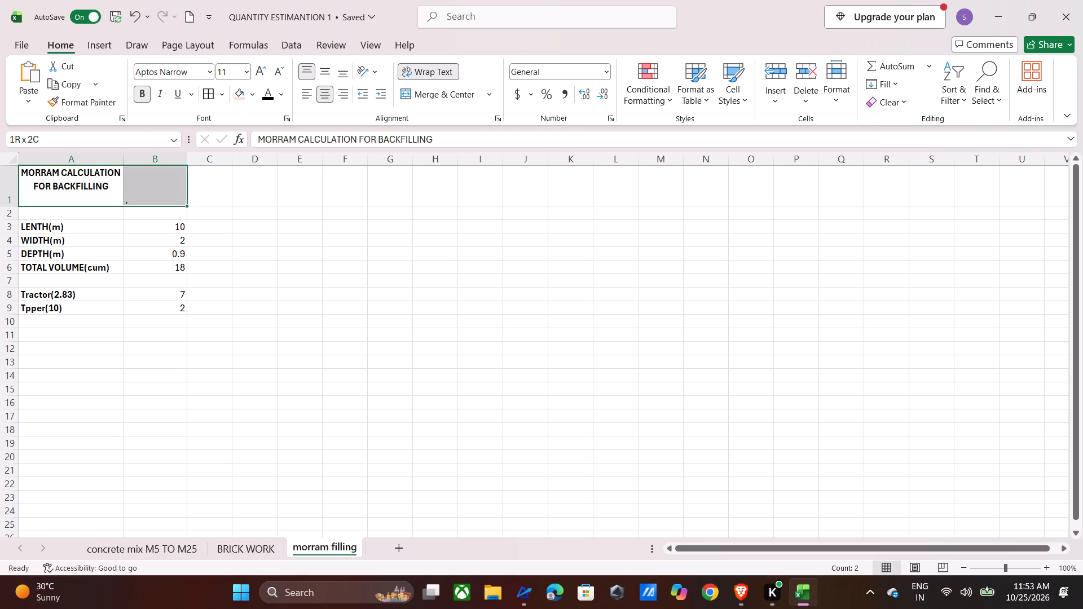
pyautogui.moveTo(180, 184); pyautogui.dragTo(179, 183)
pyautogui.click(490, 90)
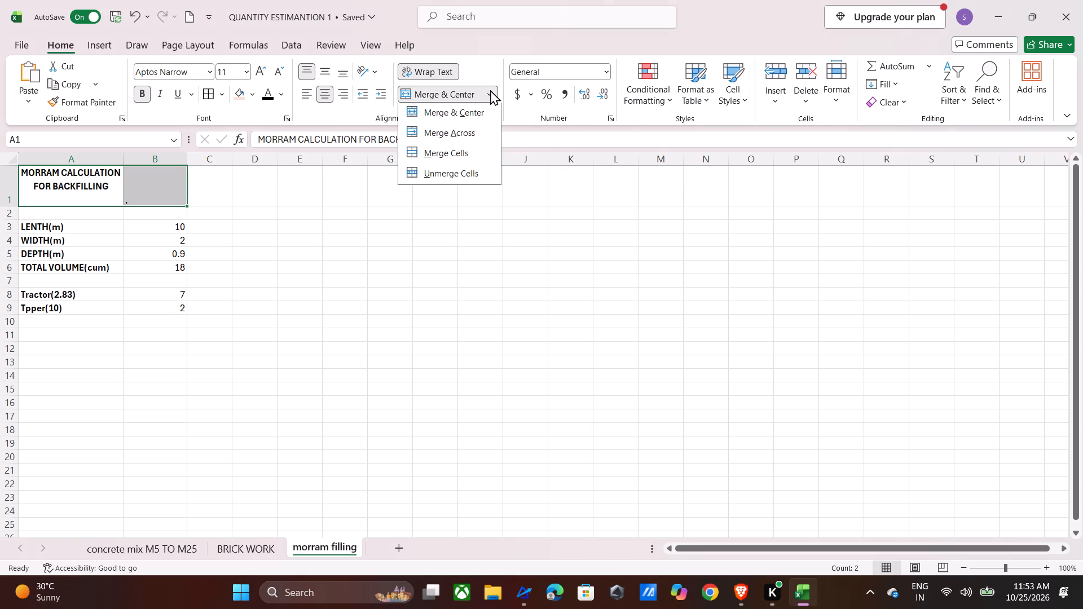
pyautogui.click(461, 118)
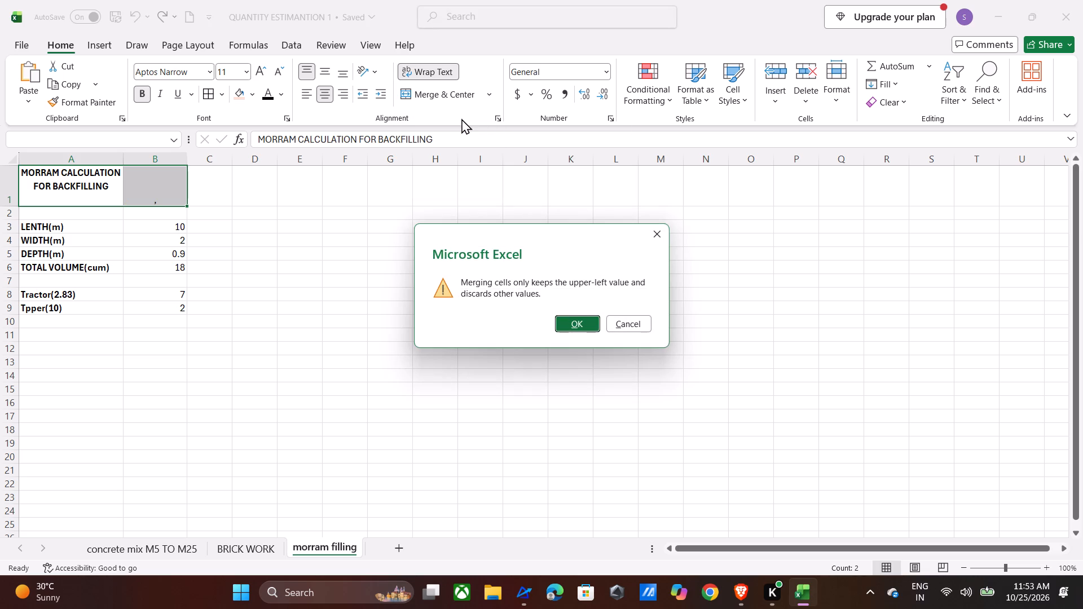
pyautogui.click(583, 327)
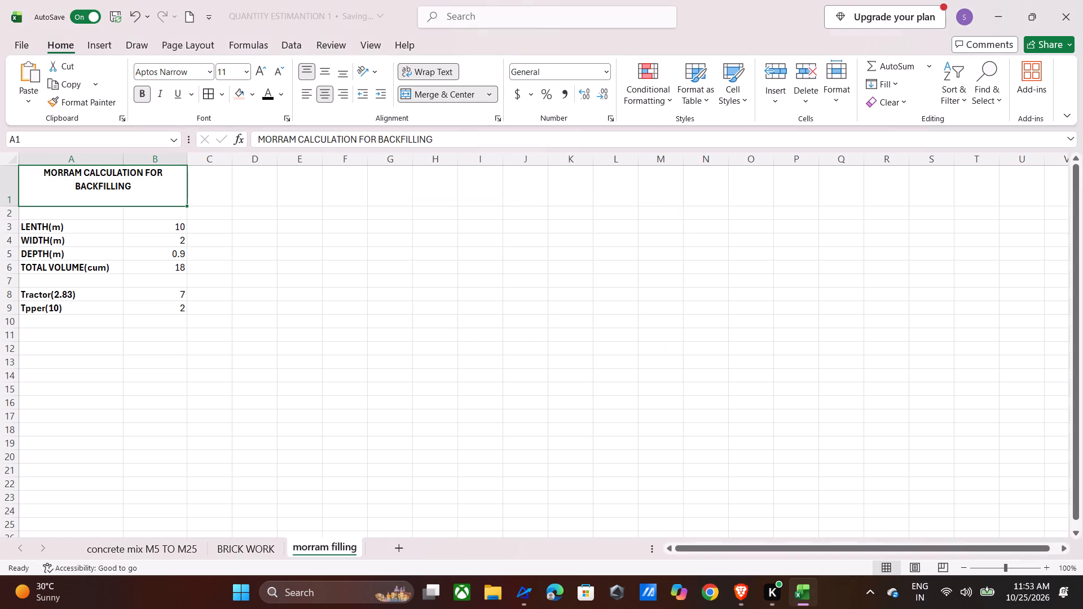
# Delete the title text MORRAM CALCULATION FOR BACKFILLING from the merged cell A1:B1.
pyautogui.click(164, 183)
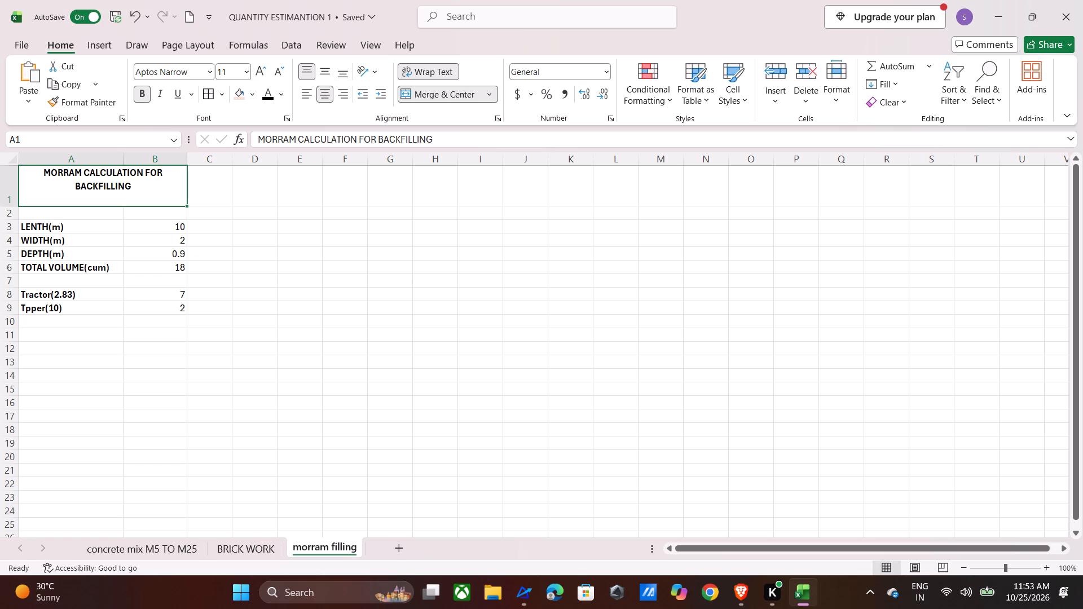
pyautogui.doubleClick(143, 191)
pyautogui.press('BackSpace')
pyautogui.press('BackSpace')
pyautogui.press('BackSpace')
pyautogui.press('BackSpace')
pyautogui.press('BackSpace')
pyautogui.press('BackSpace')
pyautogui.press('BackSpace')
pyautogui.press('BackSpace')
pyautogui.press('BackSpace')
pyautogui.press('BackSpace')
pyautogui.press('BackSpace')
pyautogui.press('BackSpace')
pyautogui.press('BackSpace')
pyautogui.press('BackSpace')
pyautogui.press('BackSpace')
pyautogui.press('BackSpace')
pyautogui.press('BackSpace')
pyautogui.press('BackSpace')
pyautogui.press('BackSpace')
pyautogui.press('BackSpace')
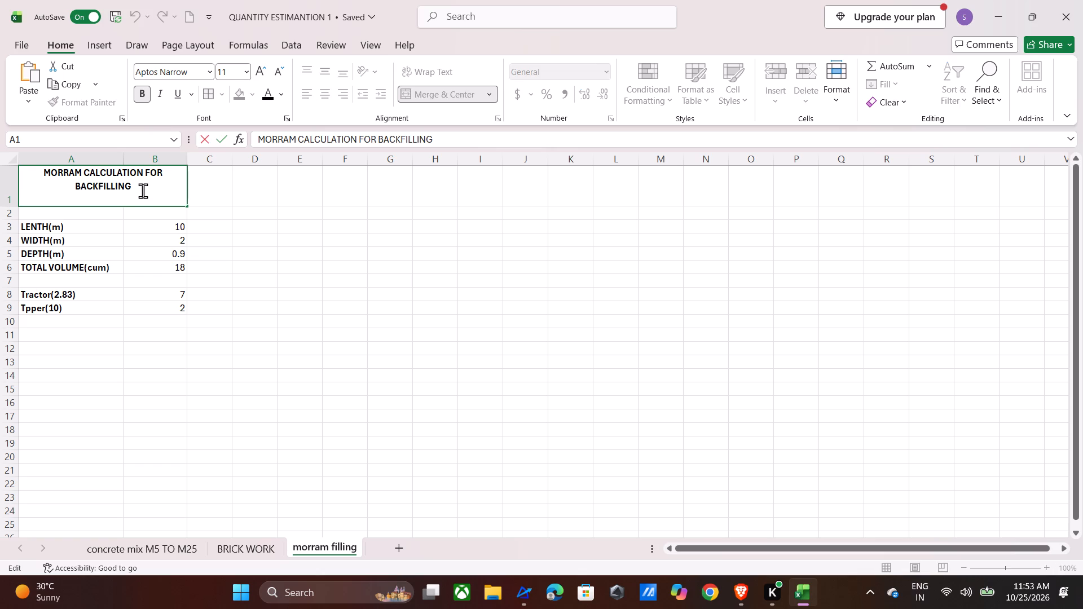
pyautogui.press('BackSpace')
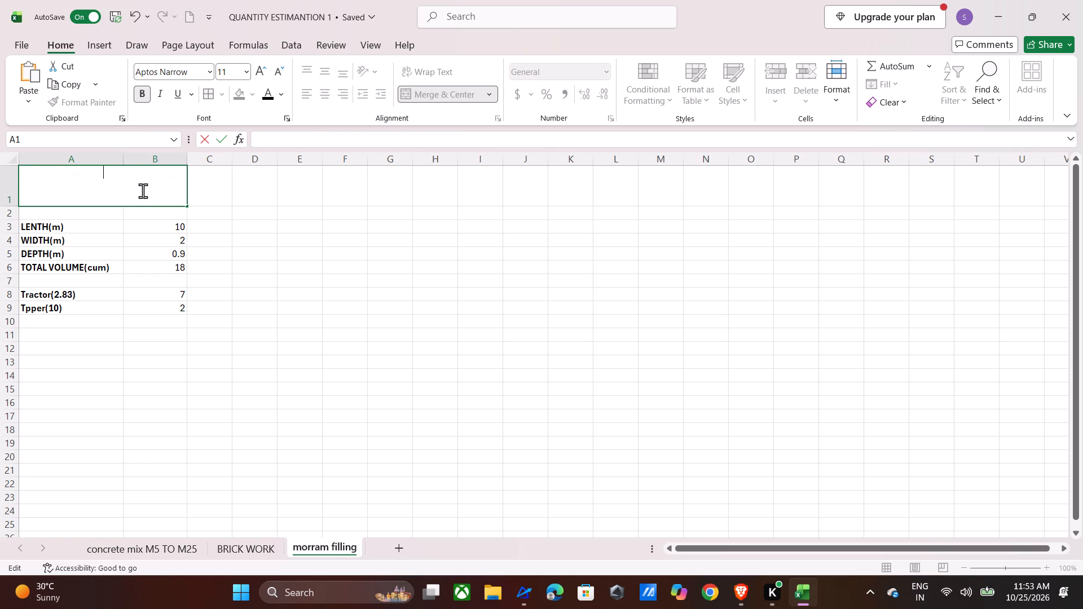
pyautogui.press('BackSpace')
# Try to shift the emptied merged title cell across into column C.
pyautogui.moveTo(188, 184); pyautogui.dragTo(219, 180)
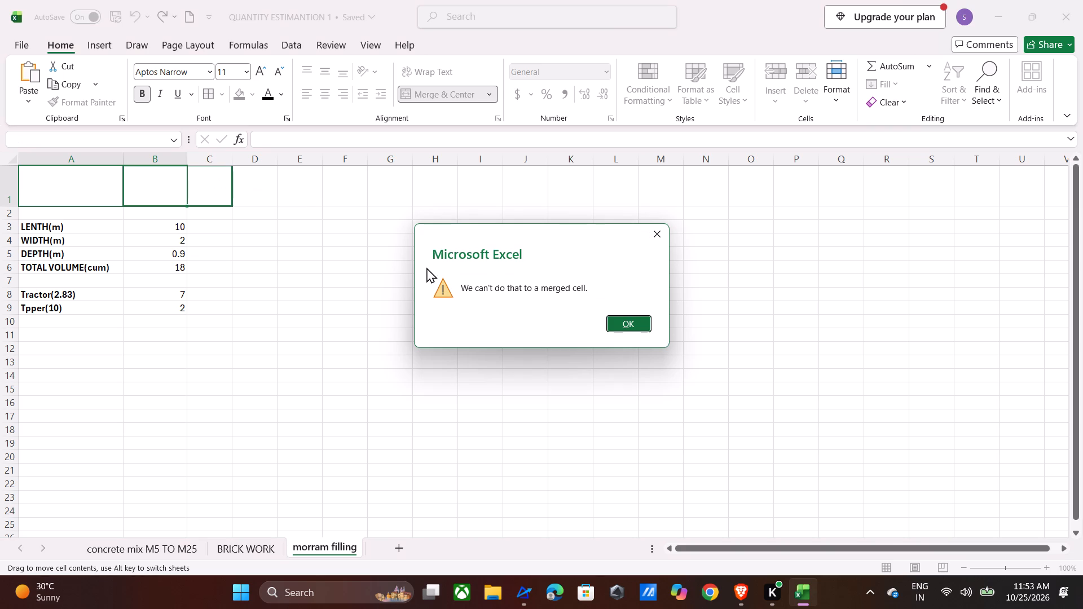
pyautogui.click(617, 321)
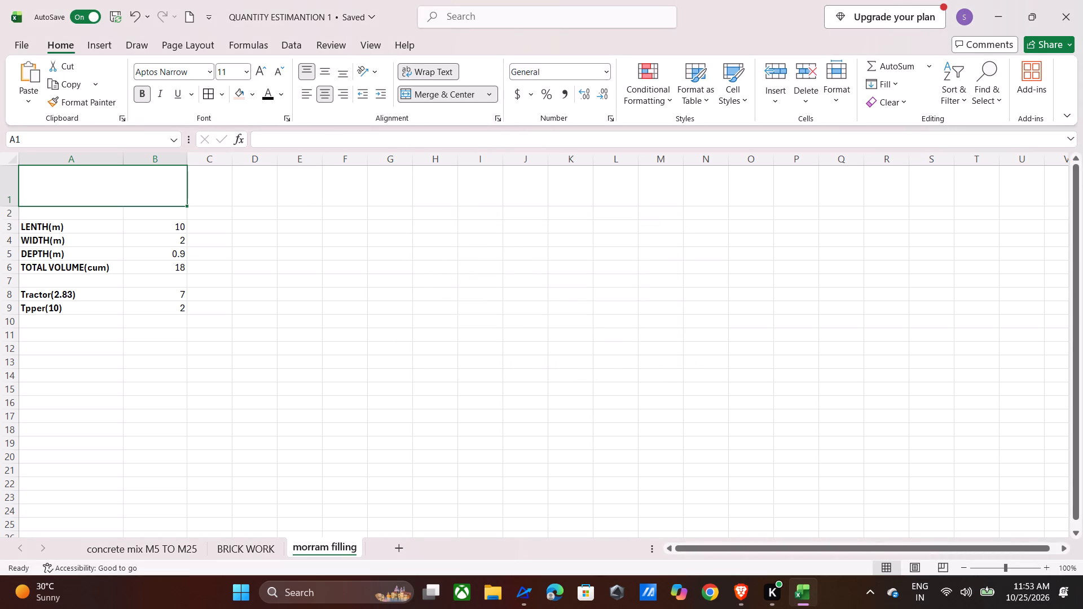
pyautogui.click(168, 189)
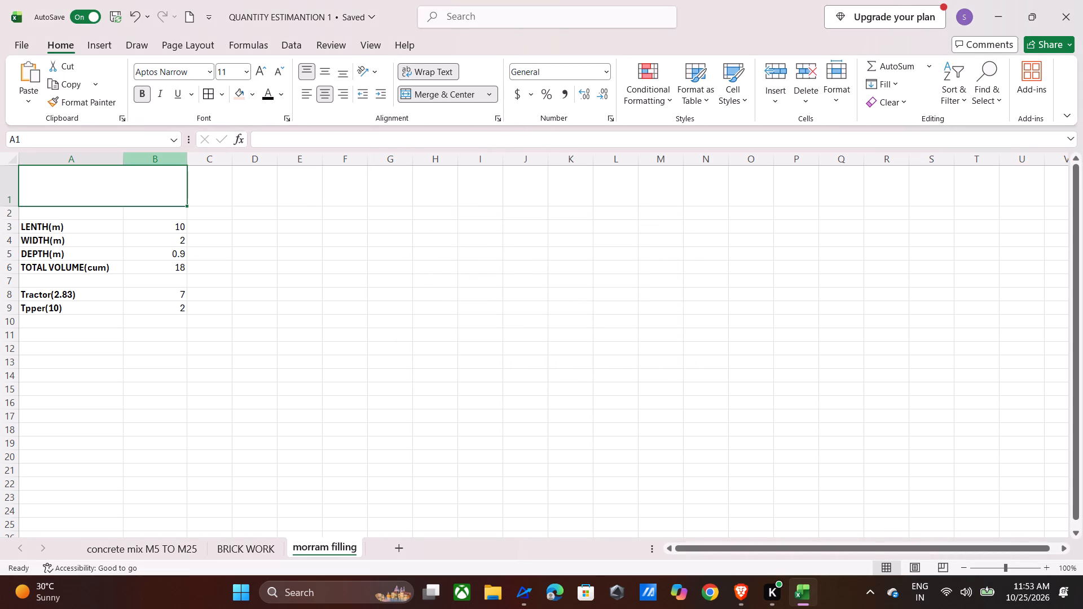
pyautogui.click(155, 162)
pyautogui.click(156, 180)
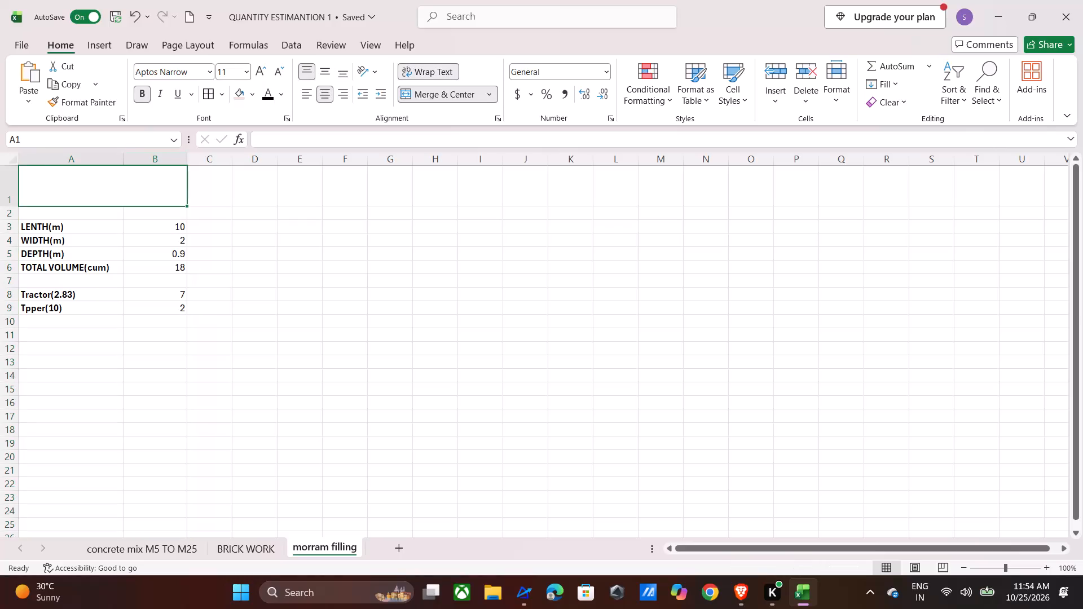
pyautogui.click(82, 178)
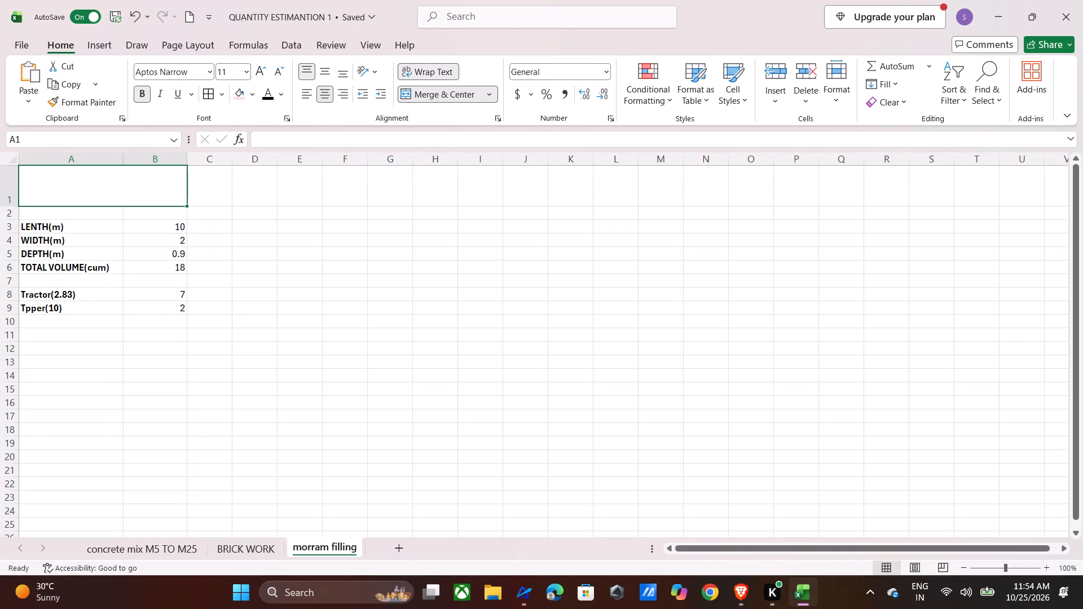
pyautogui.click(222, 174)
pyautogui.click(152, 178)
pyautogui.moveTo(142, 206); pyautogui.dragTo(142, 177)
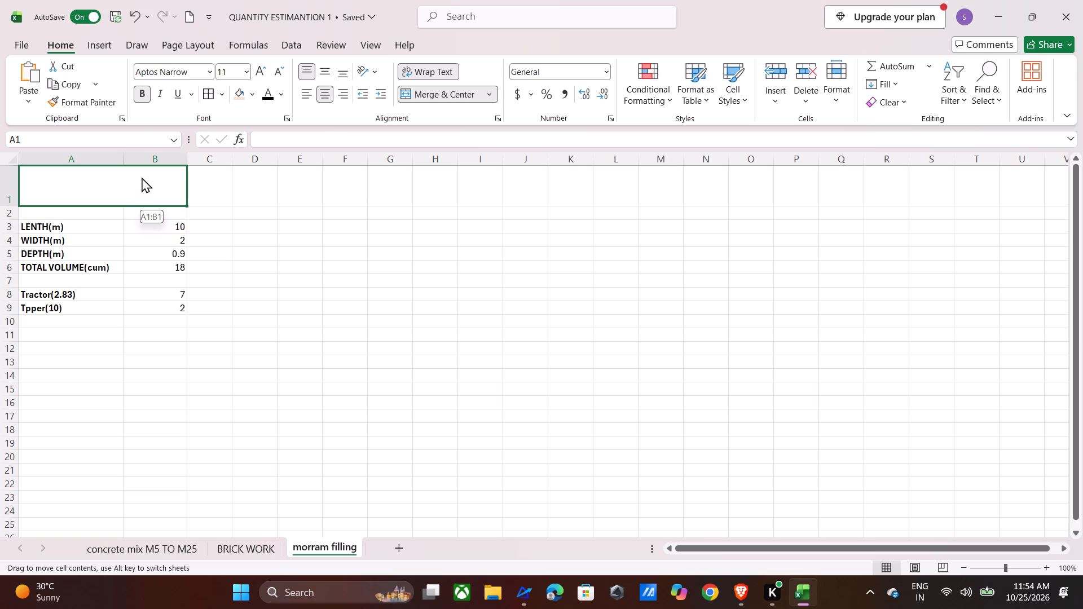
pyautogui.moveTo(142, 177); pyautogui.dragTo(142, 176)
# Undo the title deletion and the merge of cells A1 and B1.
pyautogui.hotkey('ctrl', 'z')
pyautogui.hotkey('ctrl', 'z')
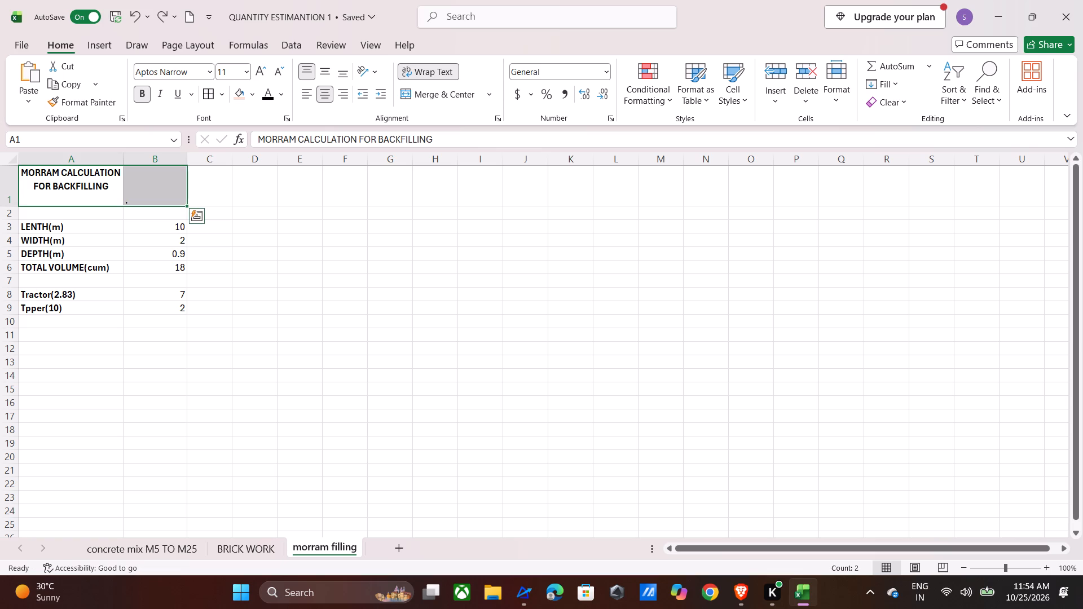
# Undo the top alignment, centring and text wrapping applied to the title in cell A1.
pyautogui.hotkey('ctrl', 'z')
pyautogui.hotkey('ctrl', 'z')
pyautogui.hotkey('ctrl', 'z')
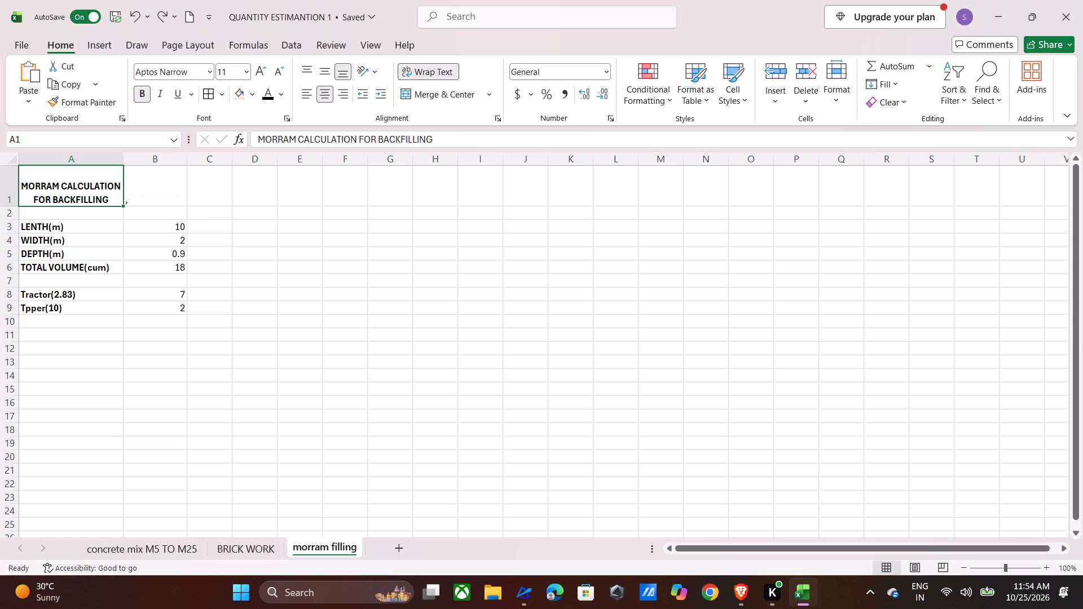
pyautogui.hotkey('ctrl', 'z')
pyautogui.hotkey('ctrl', 'z')
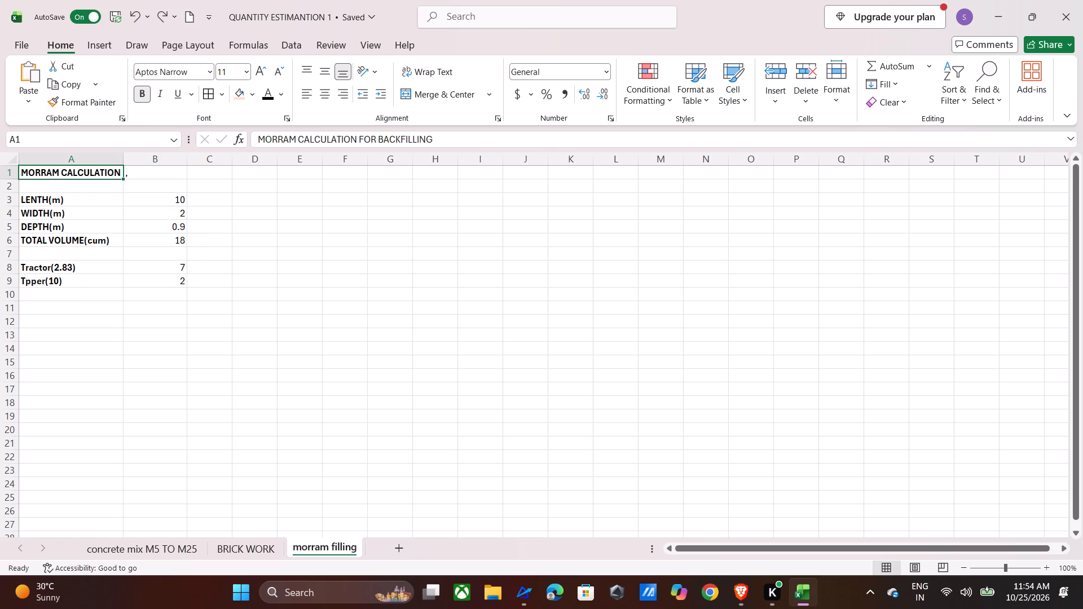
# Merge and centre the title MORRAM CALCULATION FOR BACKFILLING across cells A1 and B1, discarding the stray value in B1.
pyautogui.click(106, 173)
pyautogui.moveTo(106, 173); pyautogui.dragTo(143, 172)
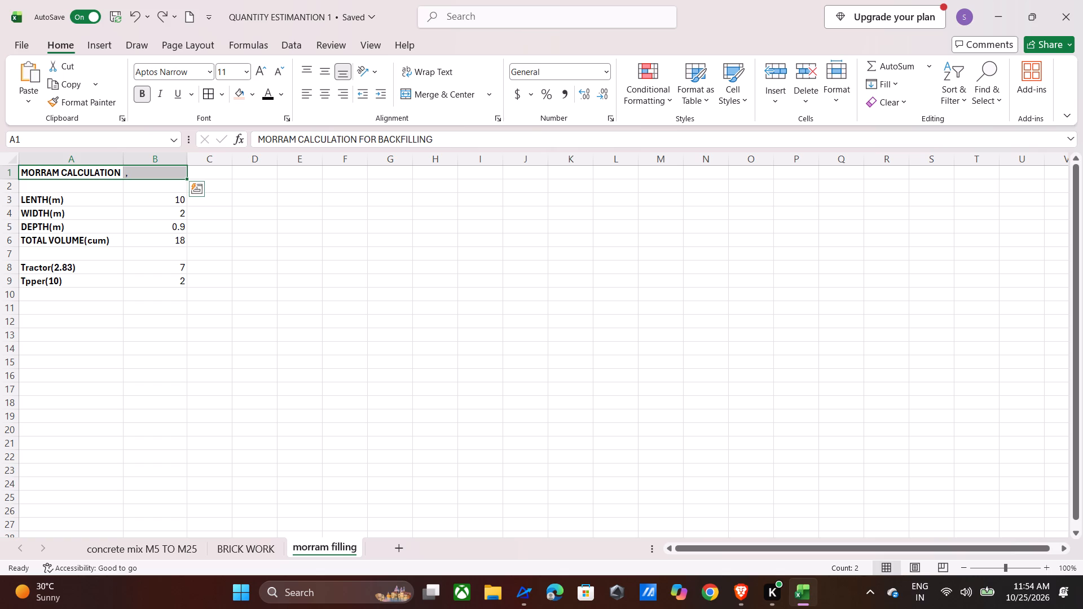
pyautogui.click(470, 94)
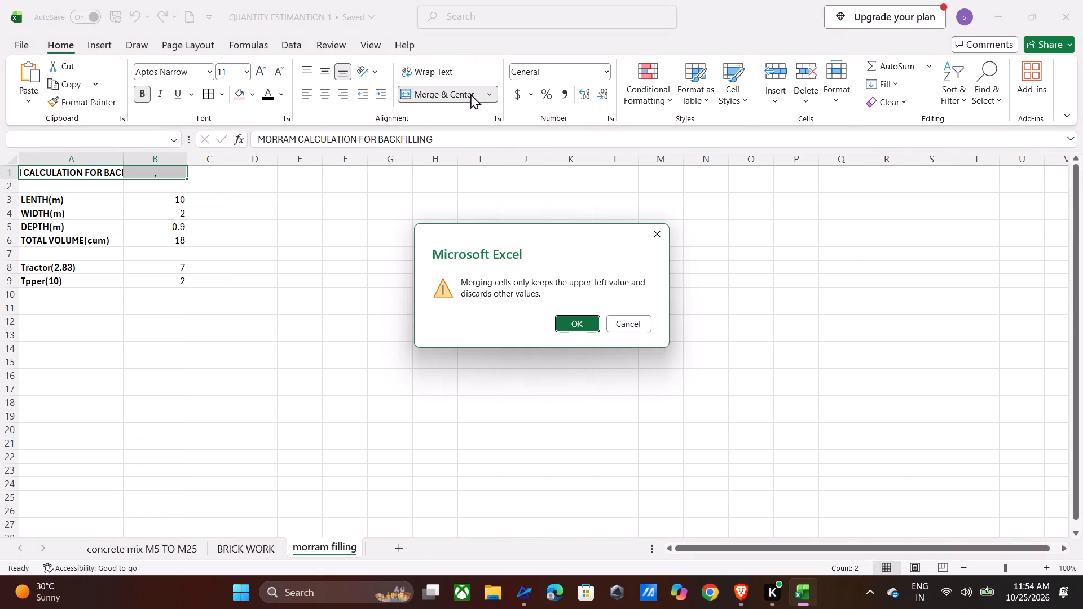
pyautogui.click(587, 318)
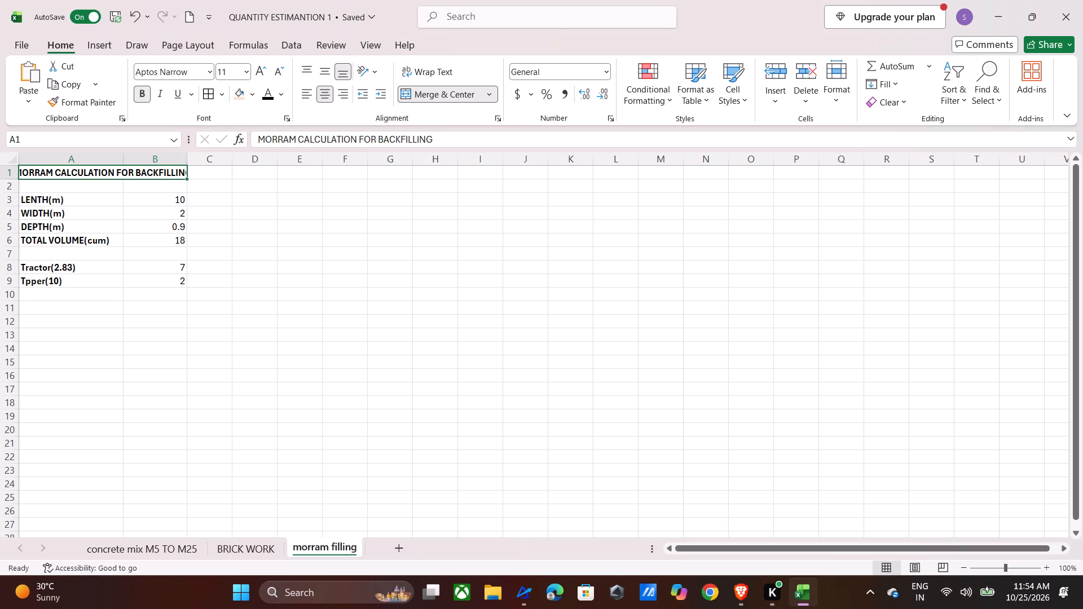
# Widen column B until the full merged title fits with a small margin on each side.
pyautogui.moveTo(186, 159); pyautogui.dragTo(200, 157)
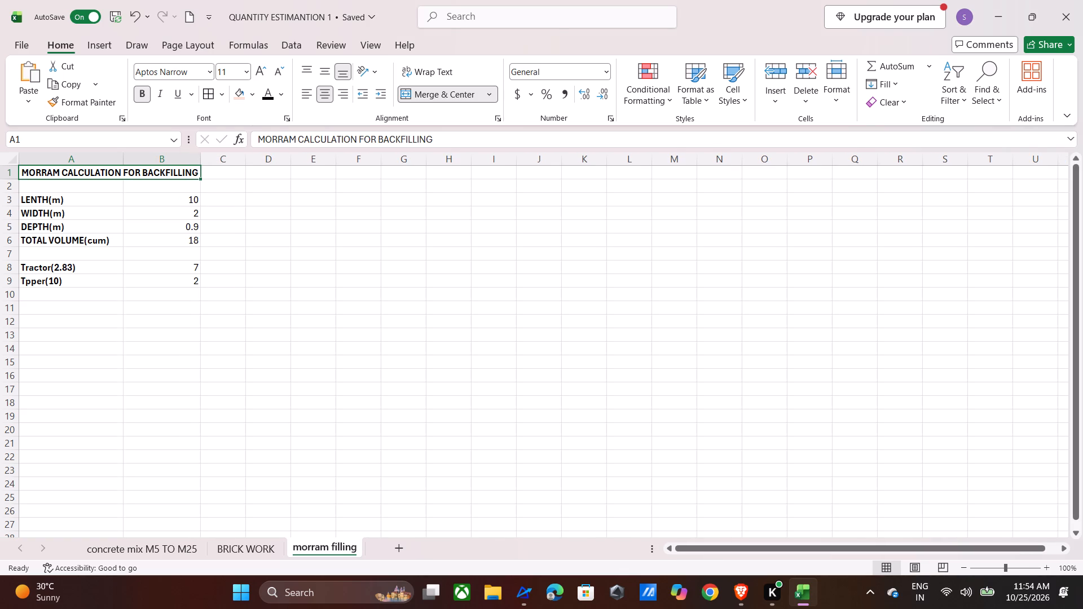
pyautogui.moveTo(200, 158); pyautogui.dragTo(208, 158)
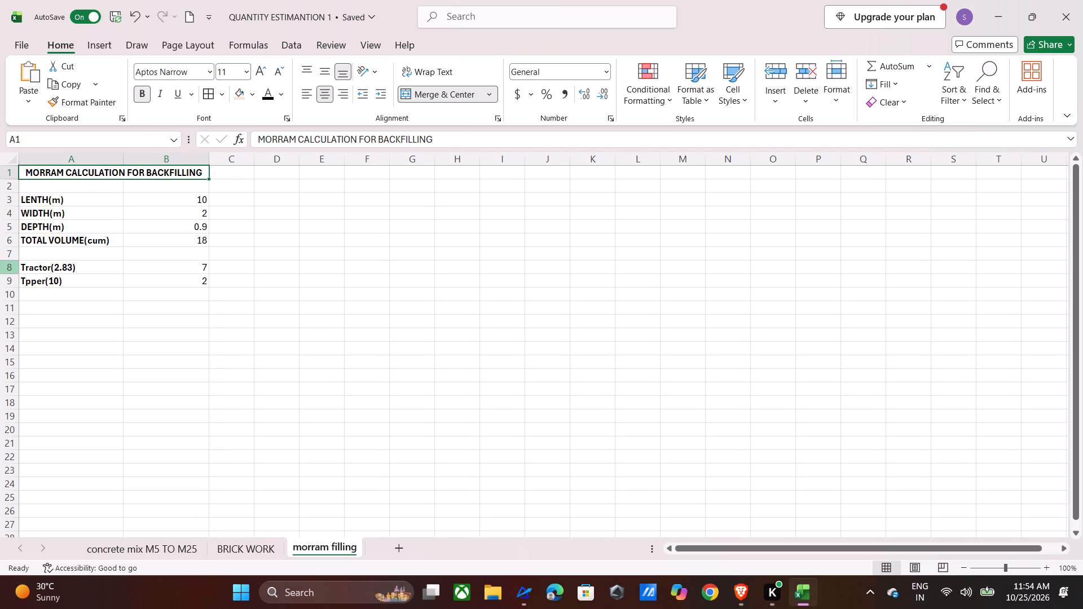
# Fill the merged title cell A1:B1 with standard yellow.
pyautogui.click(113, 174)
pyautogui.click(246, 95)
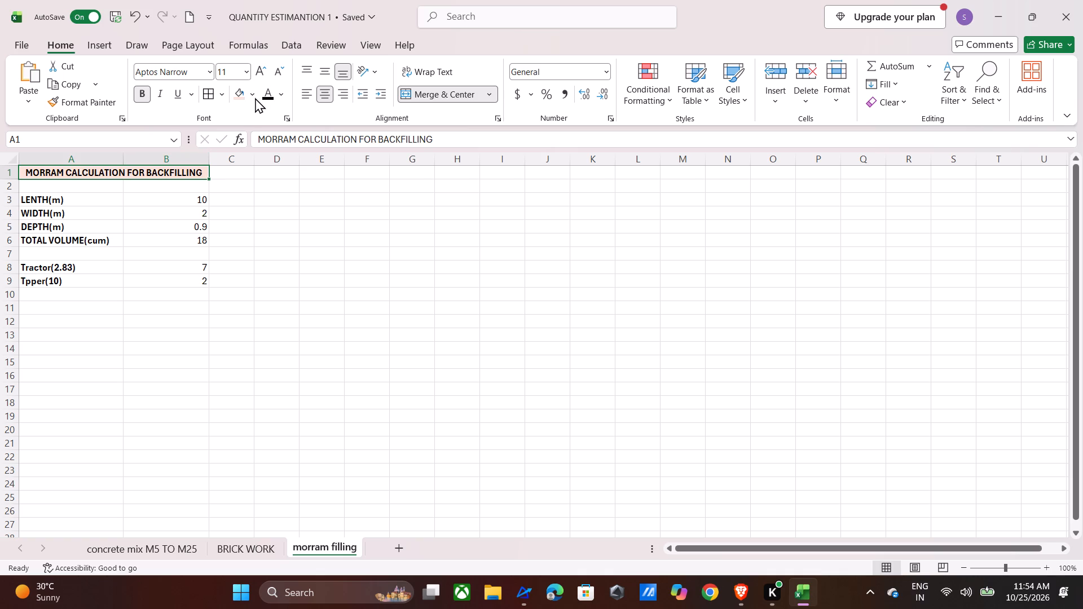
pyautogui.click(253, 95)
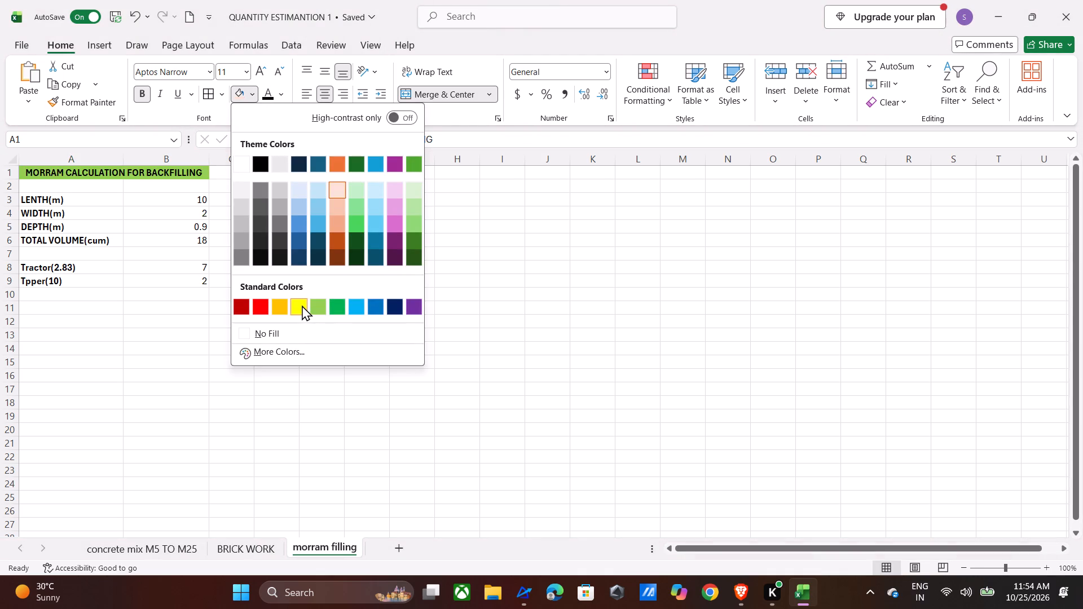
pyautogui.click(302, 305)
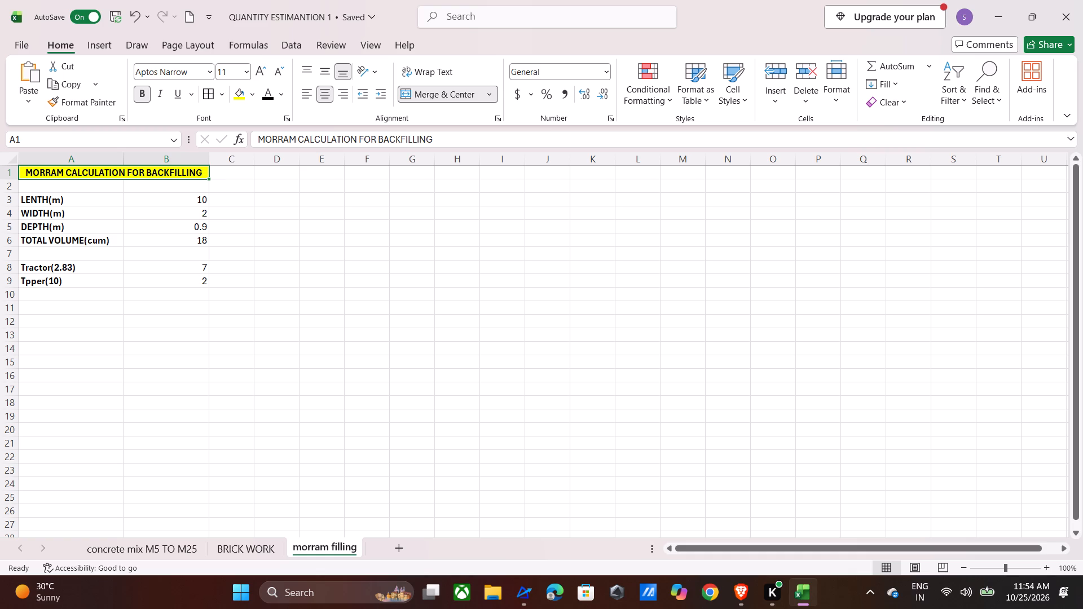
# Fill the TOTAL VOLUME(cum) row, cells A6:B6, with the lightest orange theme tint and save the workbook.
pyautogui.moveTo(81, 244); pyautogui.dragTo(144, 245)
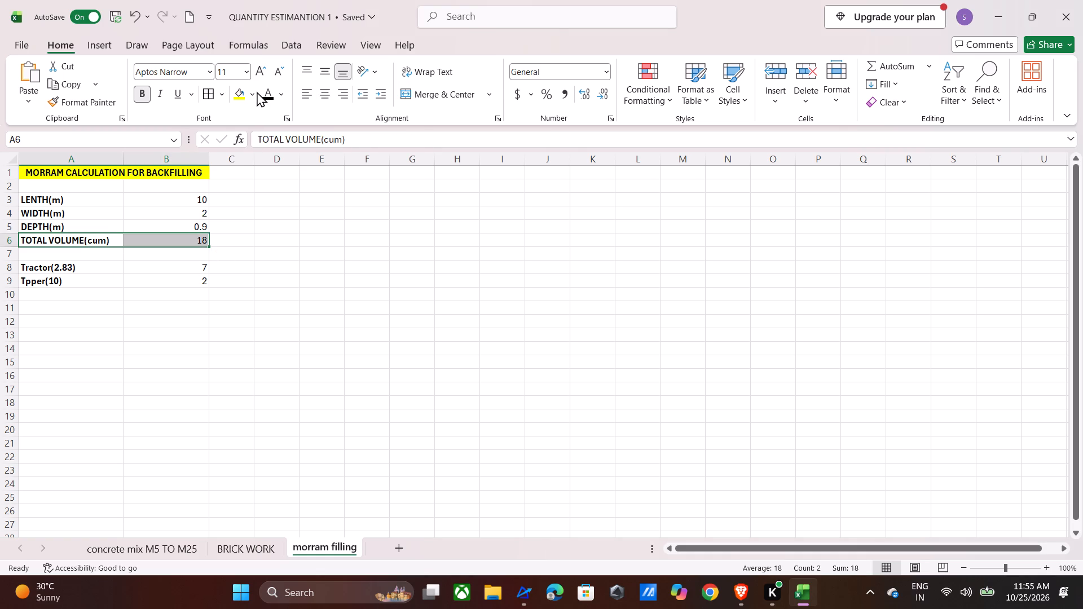
pyautogui.click(257, 91)
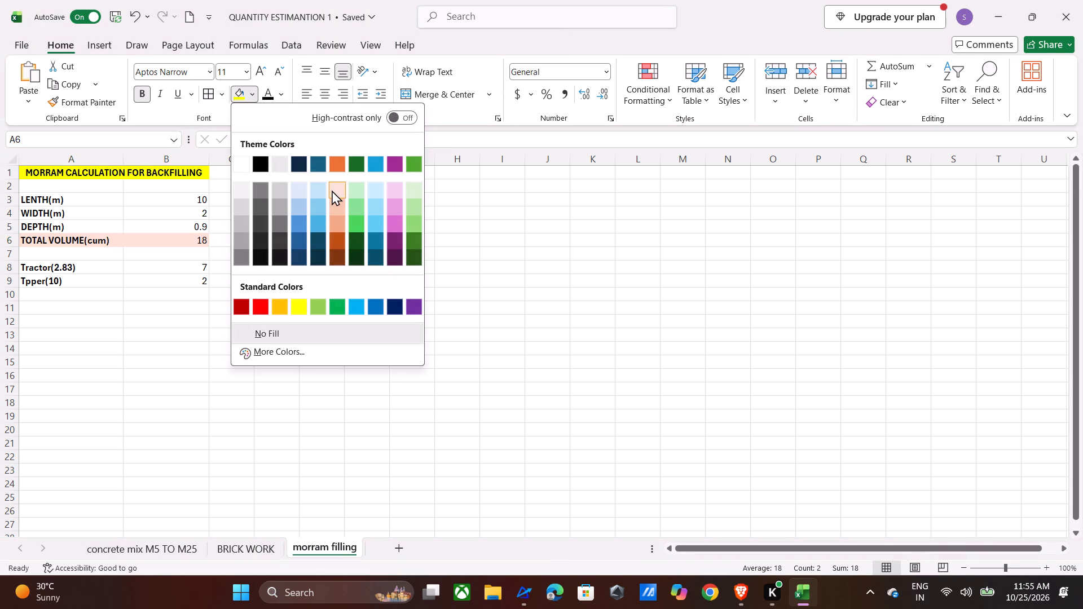
pyautogui.click(332, 190)
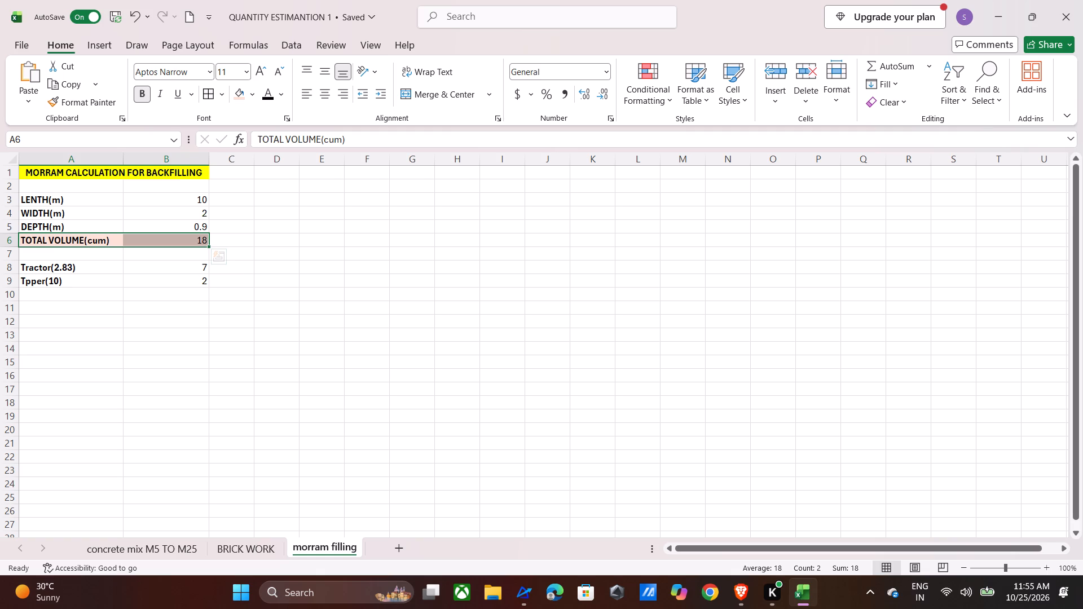
pyautogui.hotkey('ctrl', 's')
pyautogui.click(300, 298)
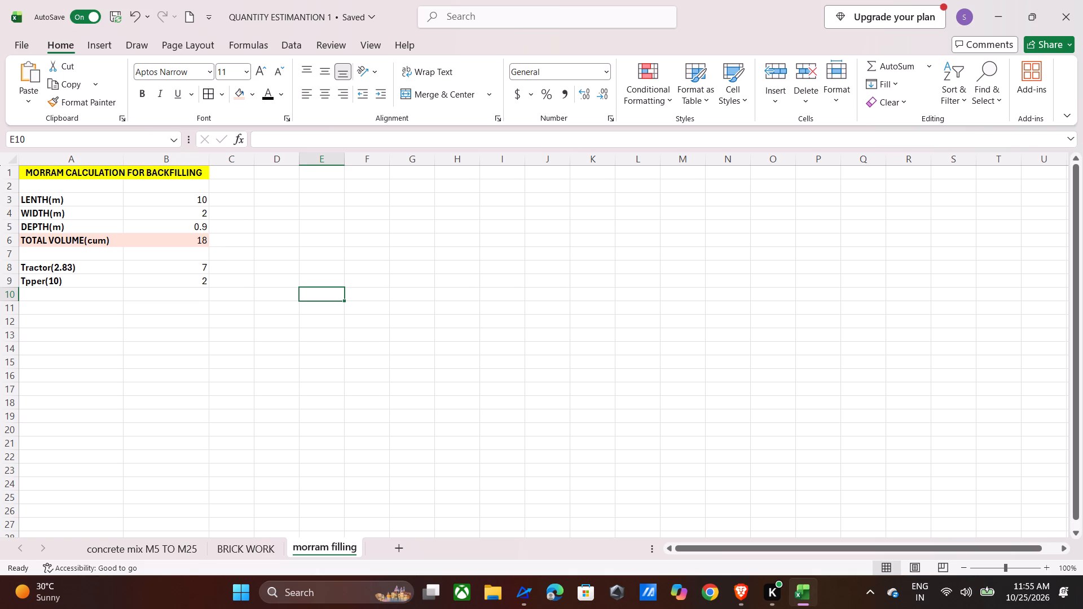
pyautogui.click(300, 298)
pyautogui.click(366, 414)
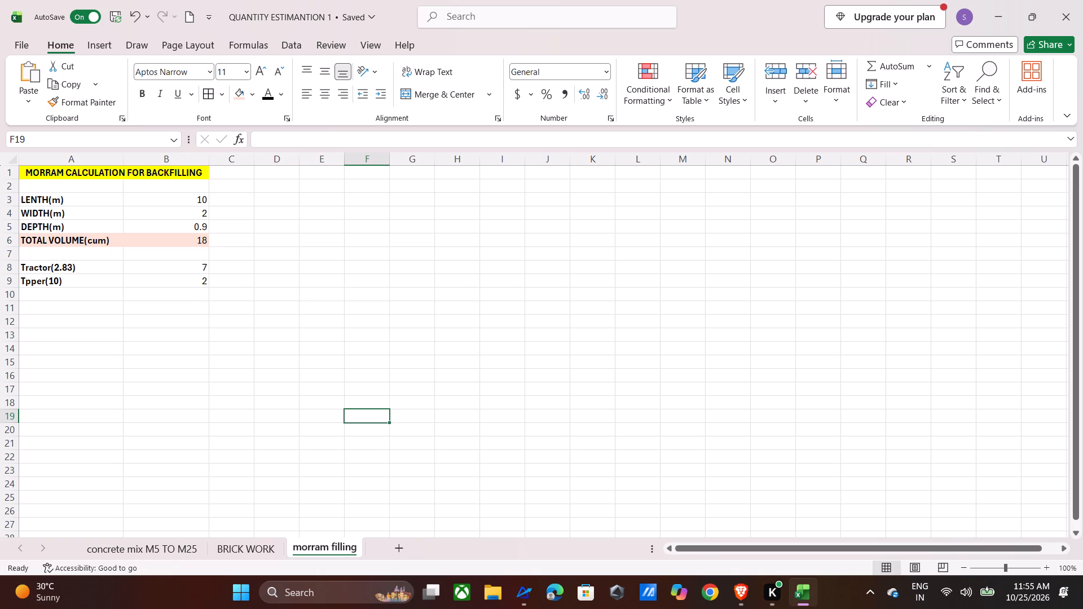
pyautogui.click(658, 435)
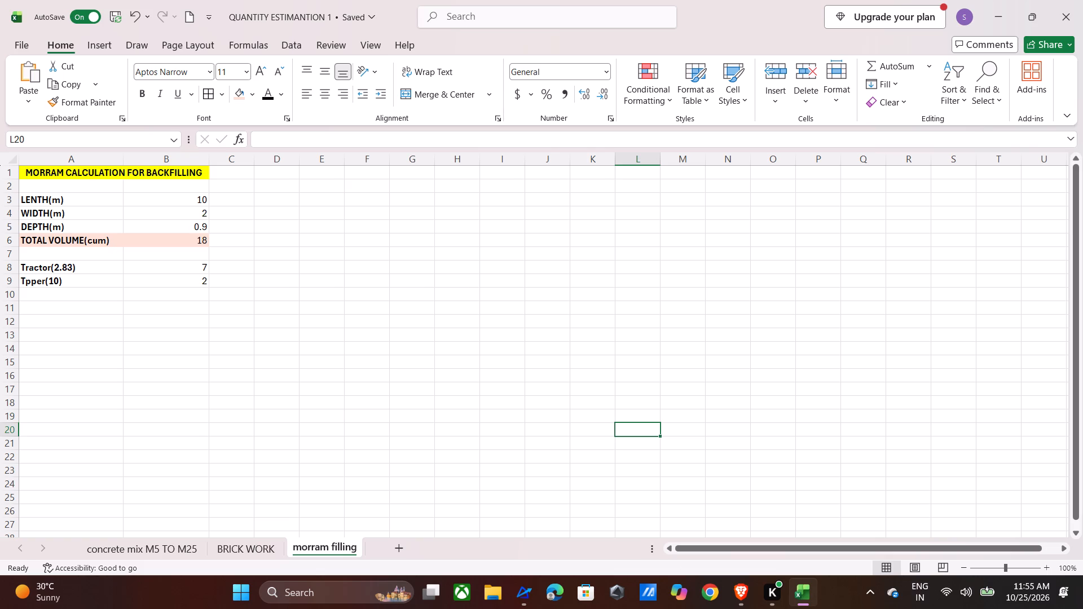
# Apply all borders to the morram calculation table, cells A1:B9.
pyautogui.moveTo(23, 171); pyautogui.dragTo(155, 298)
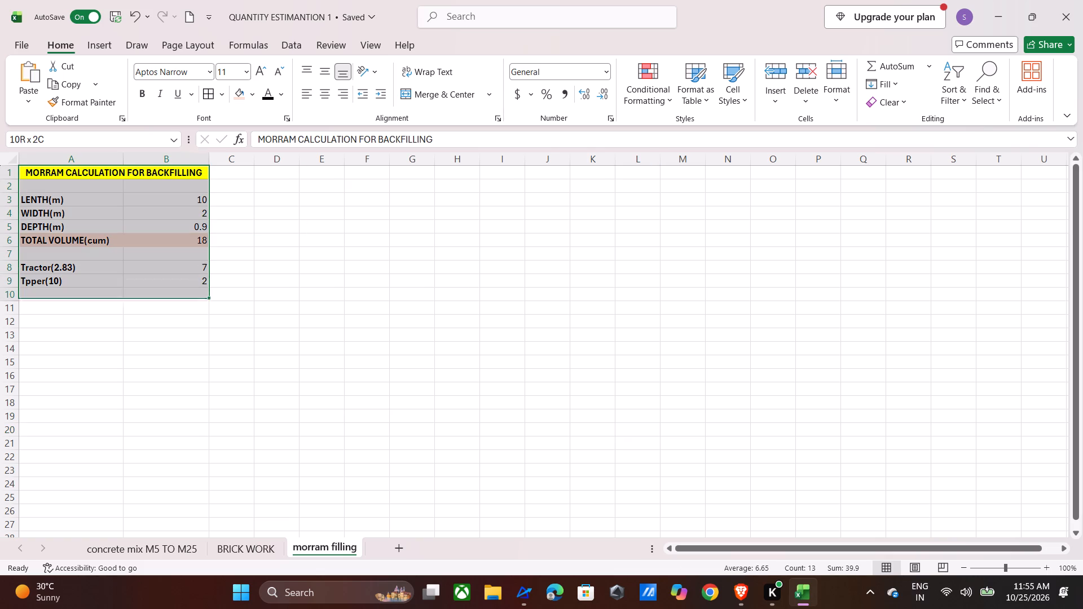
pyautogui.moveTo(155, 298); pyautogui.dragTo(204, 279)
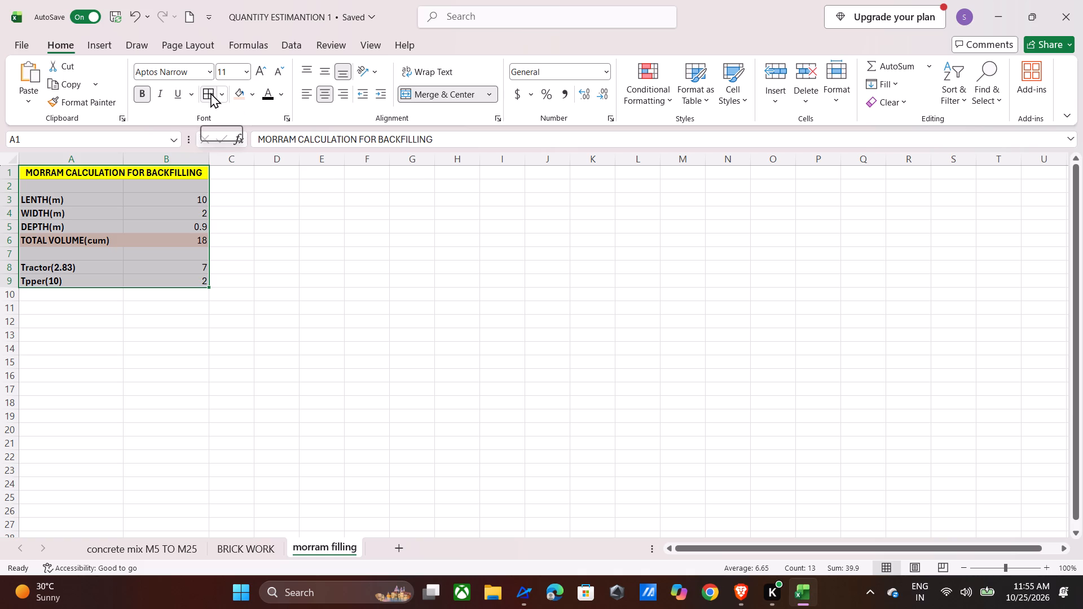
pyautogui.click(210, 92)
pyautogui.click(323, 345)
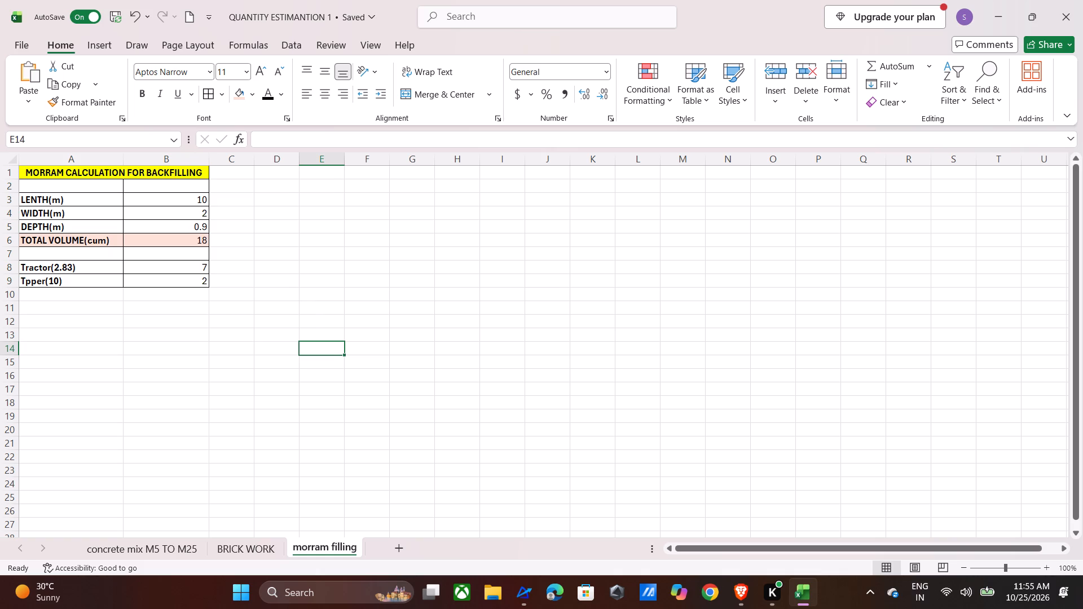
# Open the recent workbook montly budget oct and view its budget tables.
pyautogui.click(29, 47)
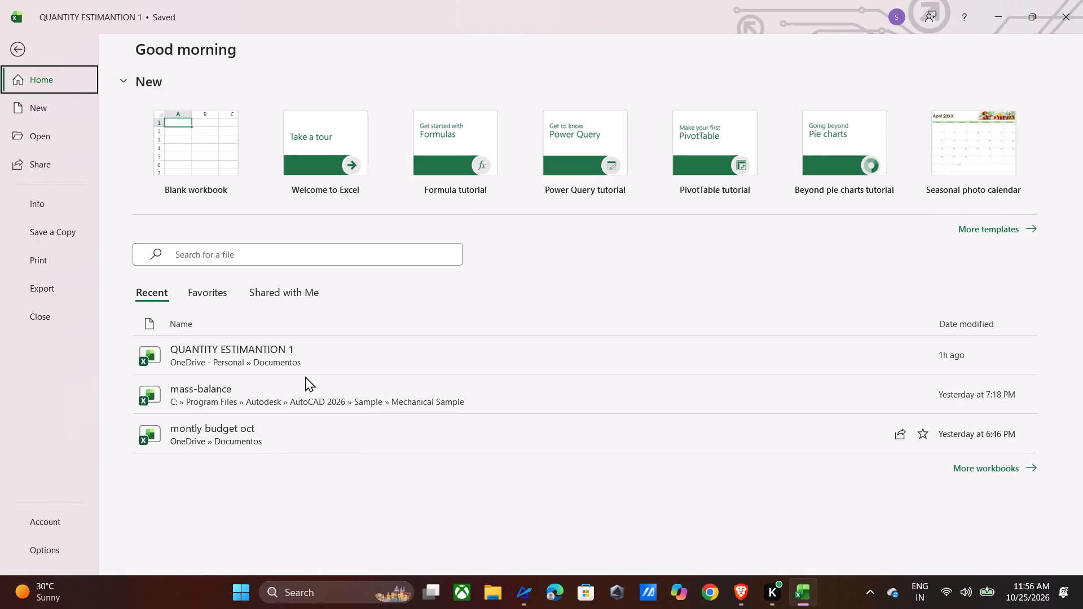
pyautogui.click(248, 426)
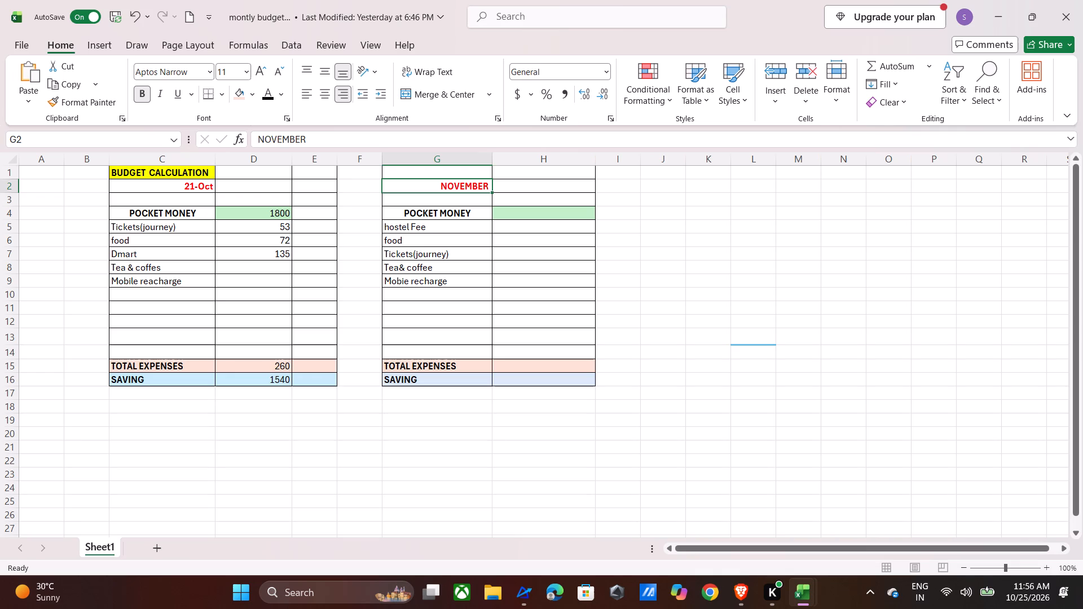
pyautogui.scroll(1, 402, 259)
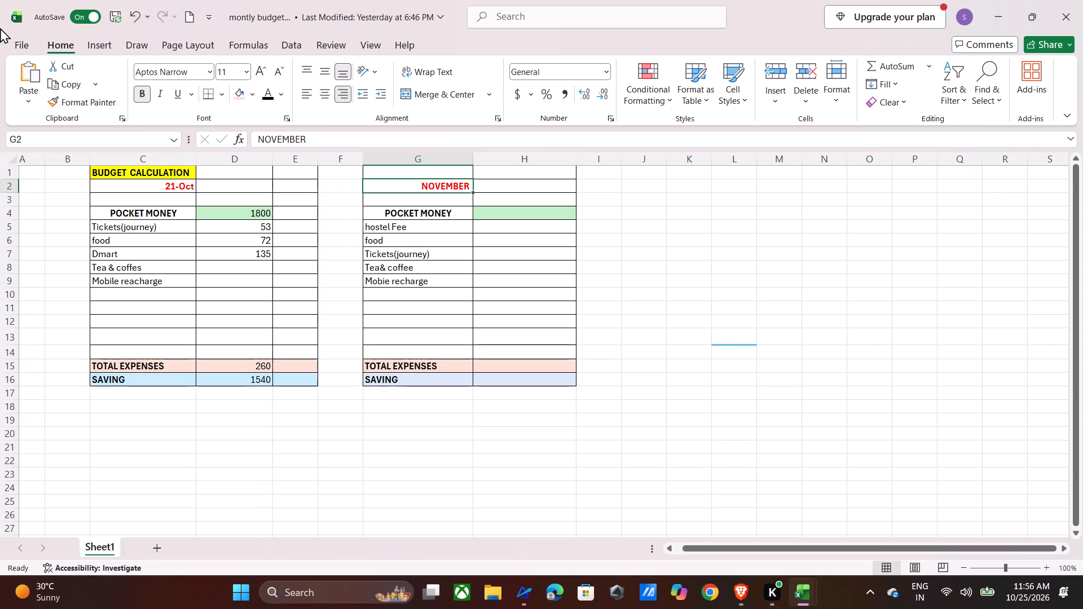
# Return to the QUANTITY ESTIMANTION 1 workbook and review its BRICK WORK, concrete mix M5 TO M25 and morram filling sheets.
pyautogui.click(13, 42)
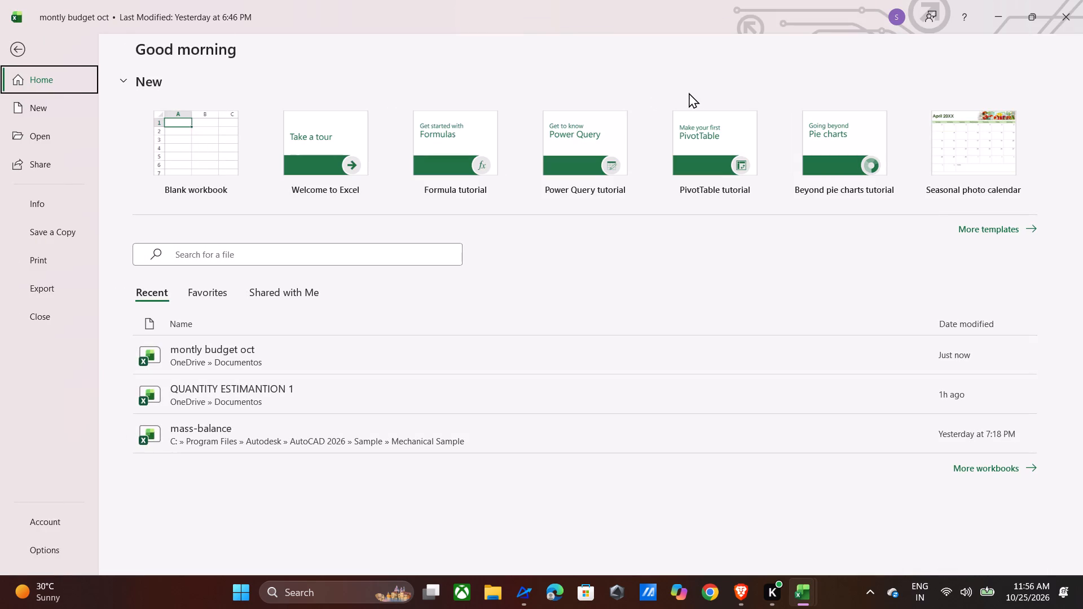
pyautogui.click(358, 400)
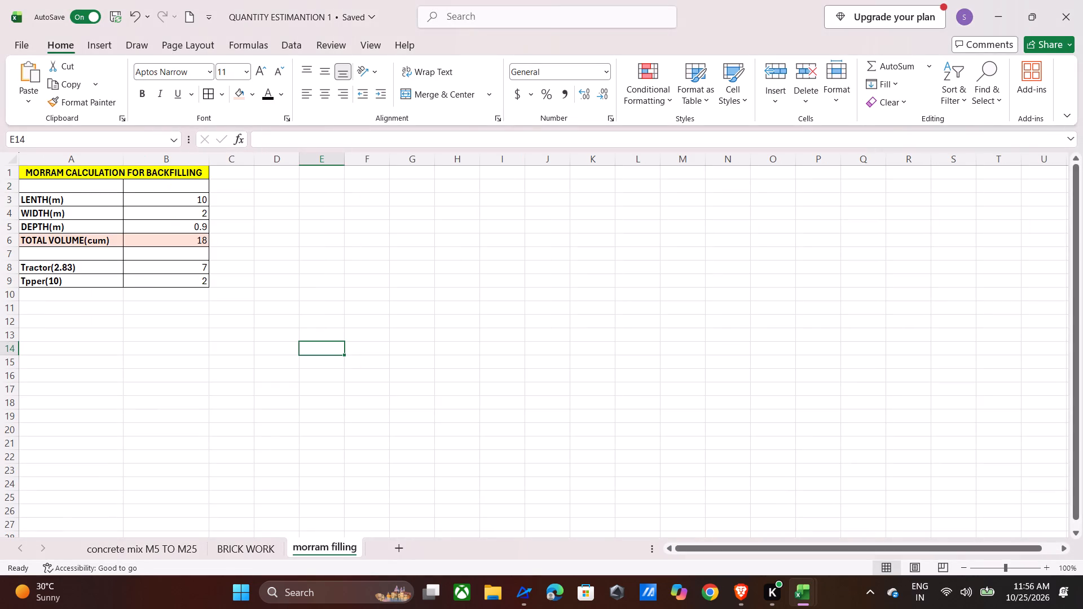
pyautogui.click(244, 554)
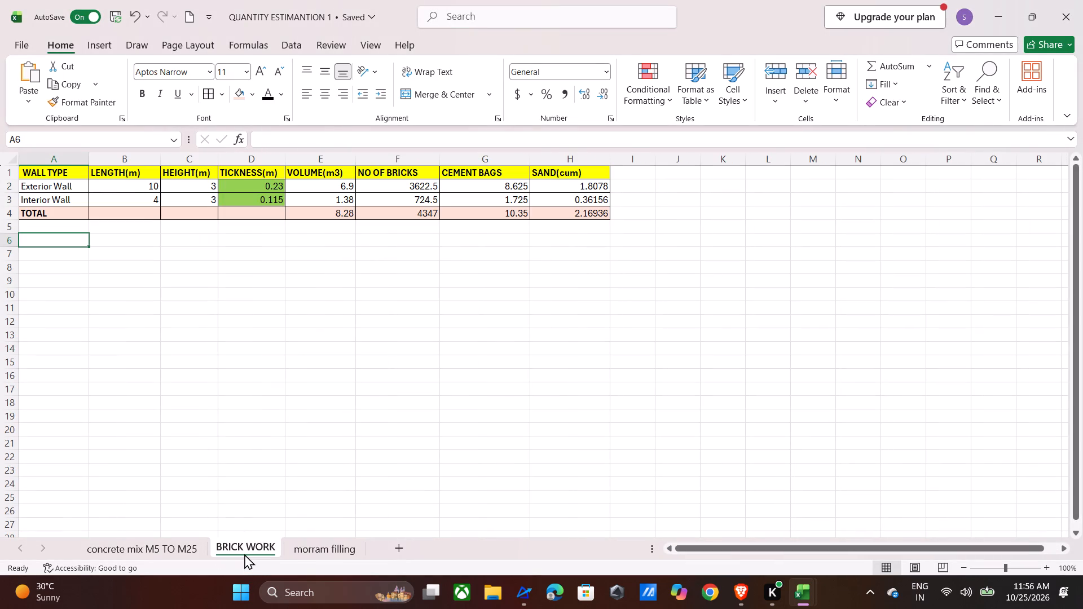
pyautogui.click(144, 543)
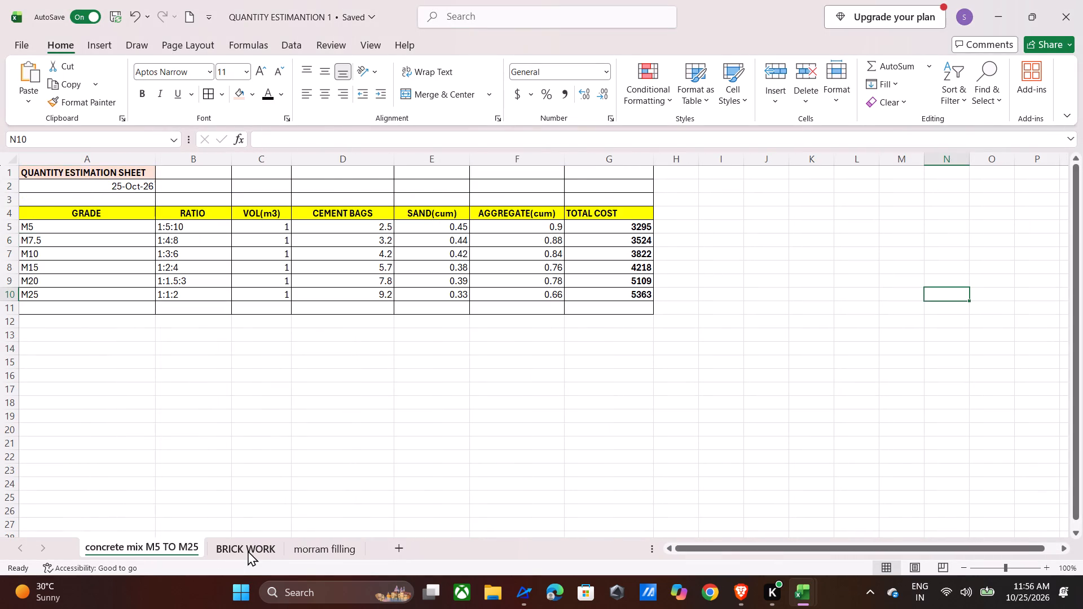
pyautogui.click(247, 550)
pyautogui.click(312, 555)
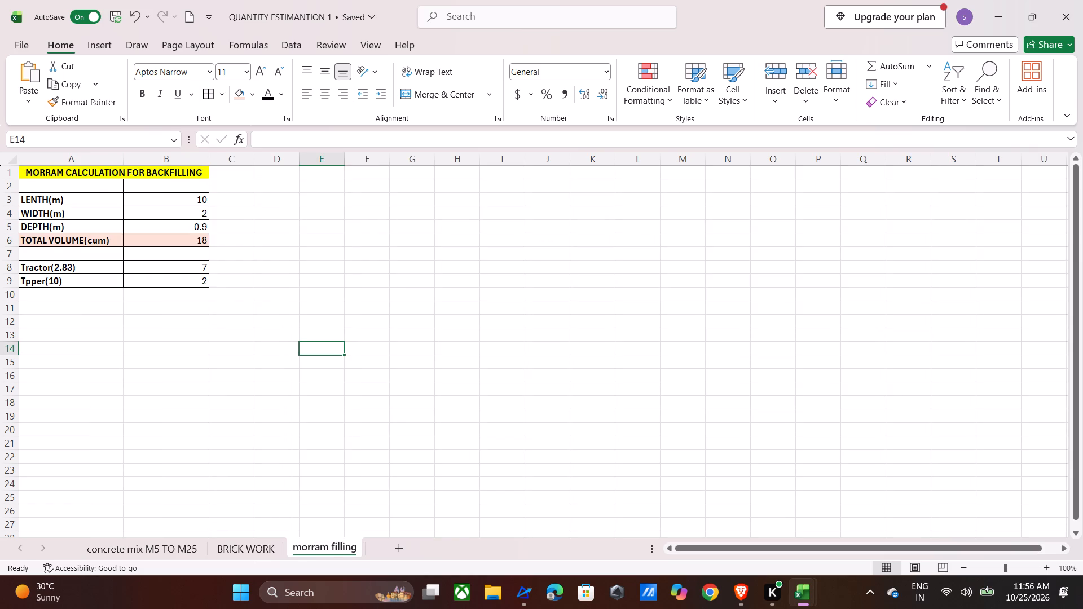
# Close the QUANTITY ESTIMANTION 1 and montly budget oct workbooks.
pyautogui.click(1080, 15)
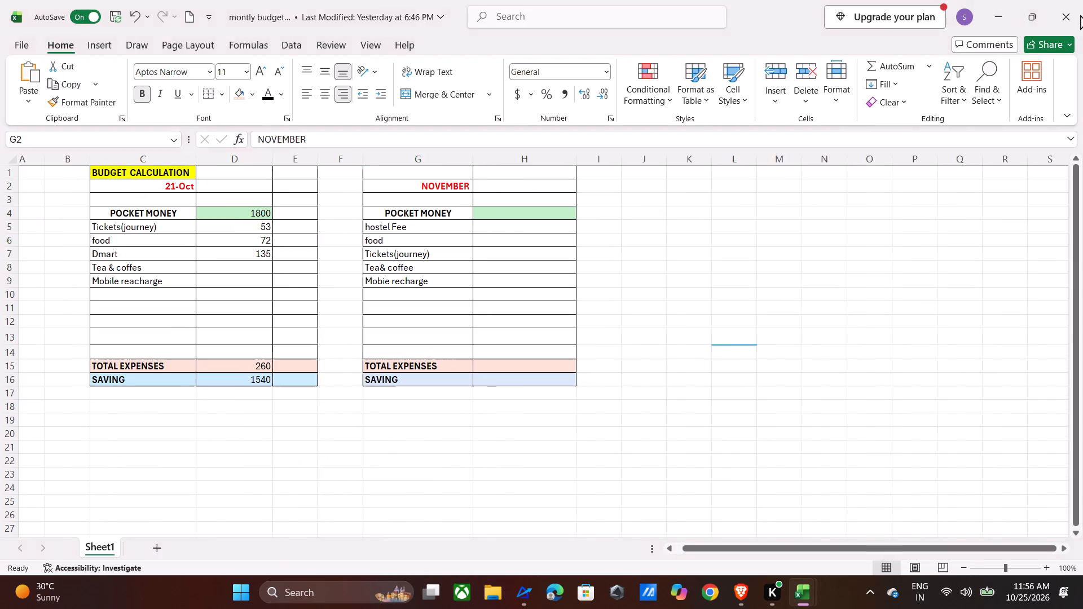
pyautogui.click(1080, 15)
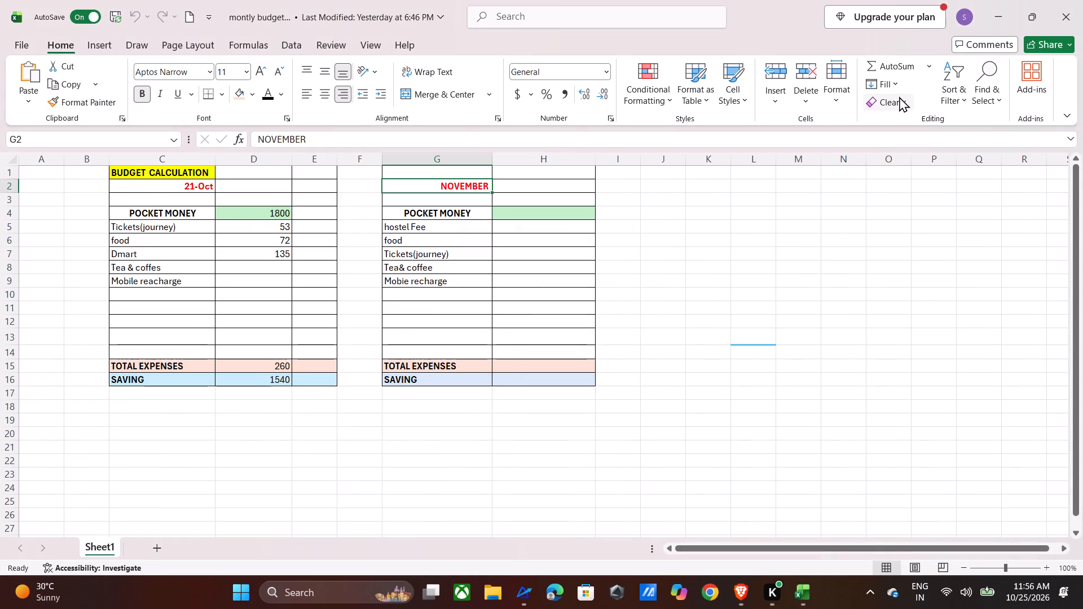